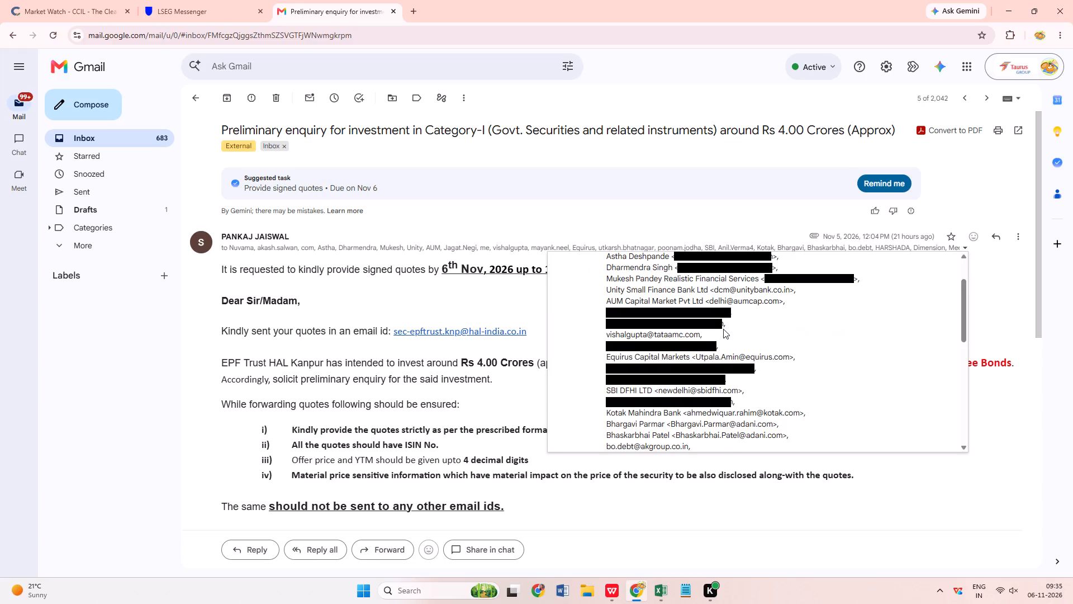
Look through the recipient list of the Category-I investment enquiry email and close the message details.
scroll(723, 329, down, 1)
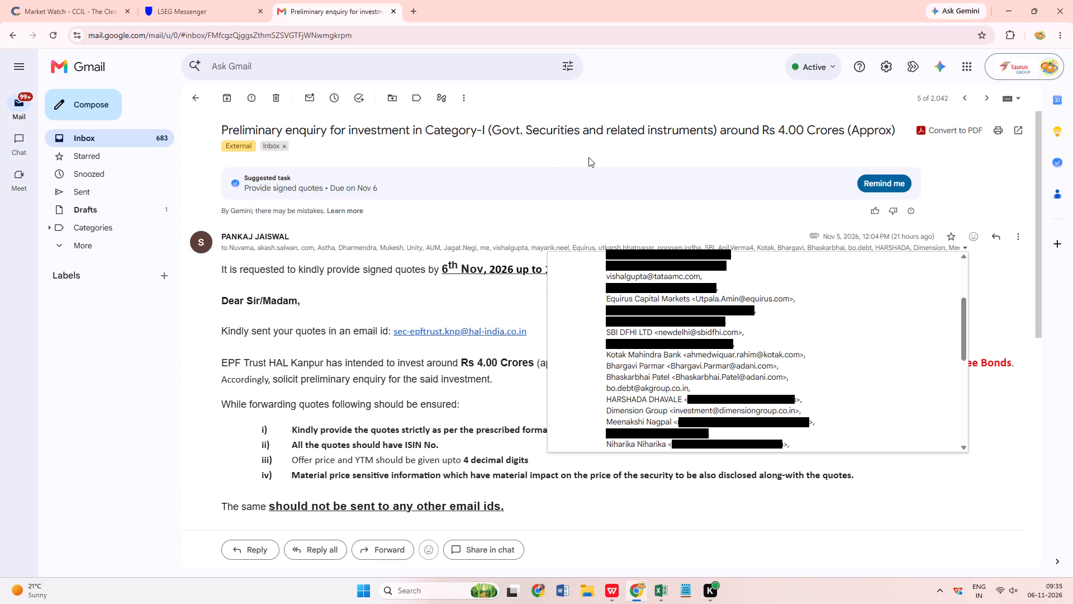
click(582, 215)
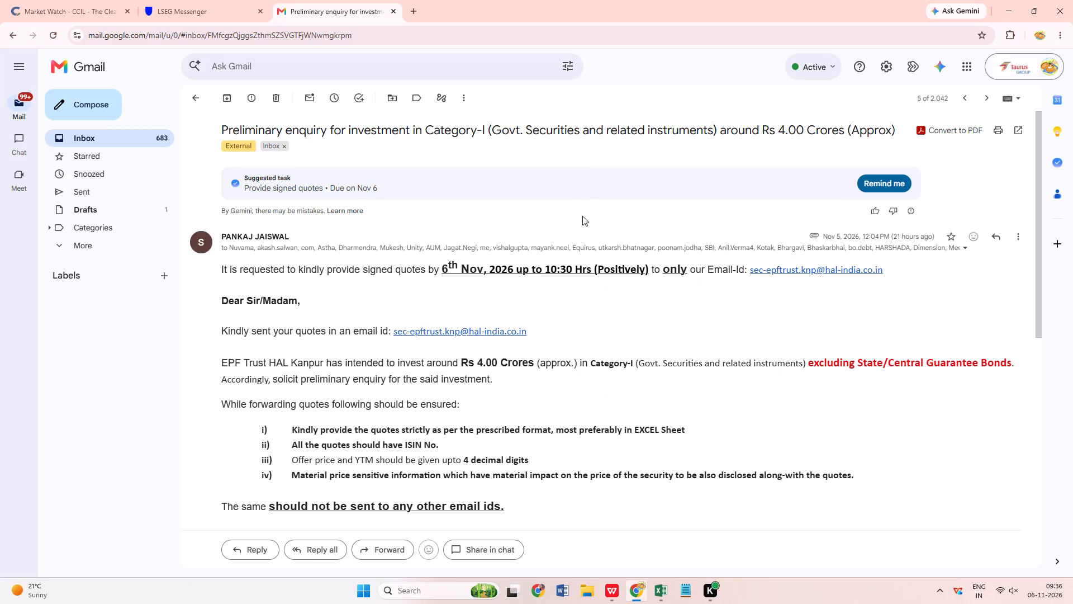
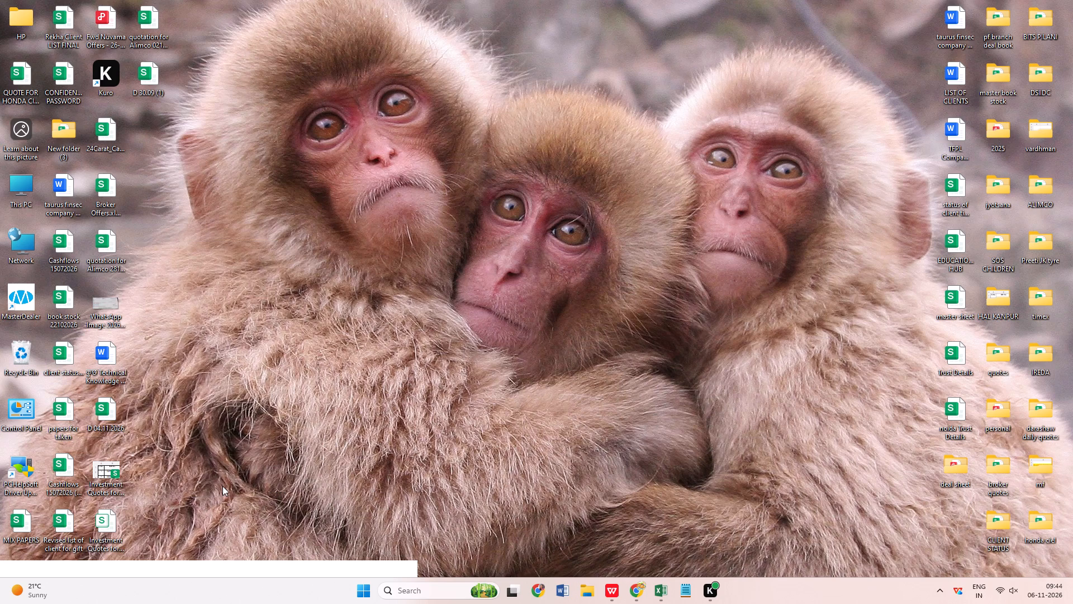
Open the desktop spreadsheet whose name begins "Investment Quotes for HAL" in WPS Office.
double_click(99, 521)
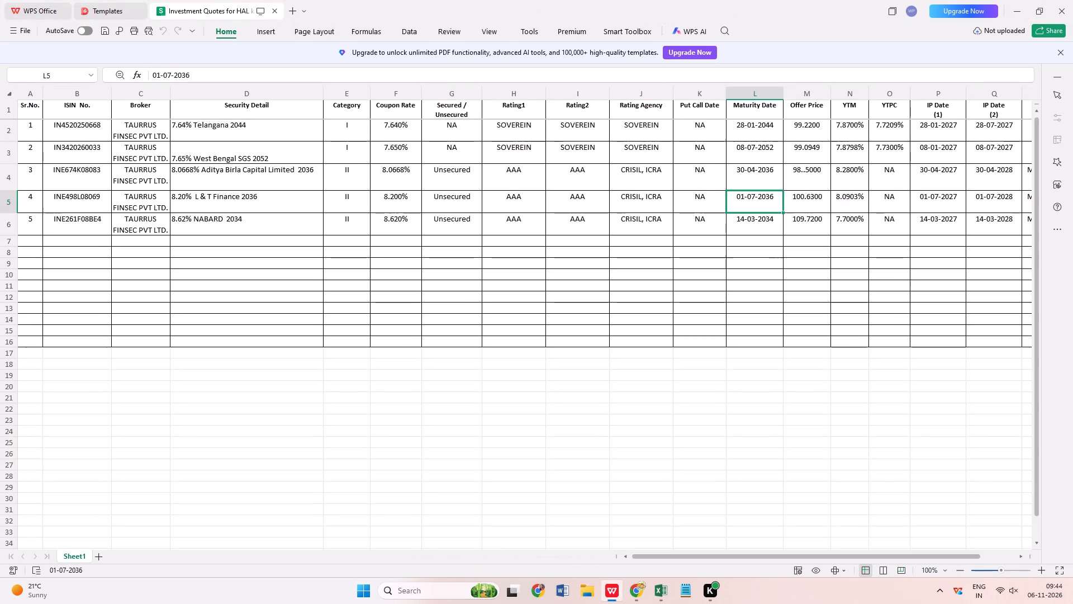
drag(82, 126, 75, 224)
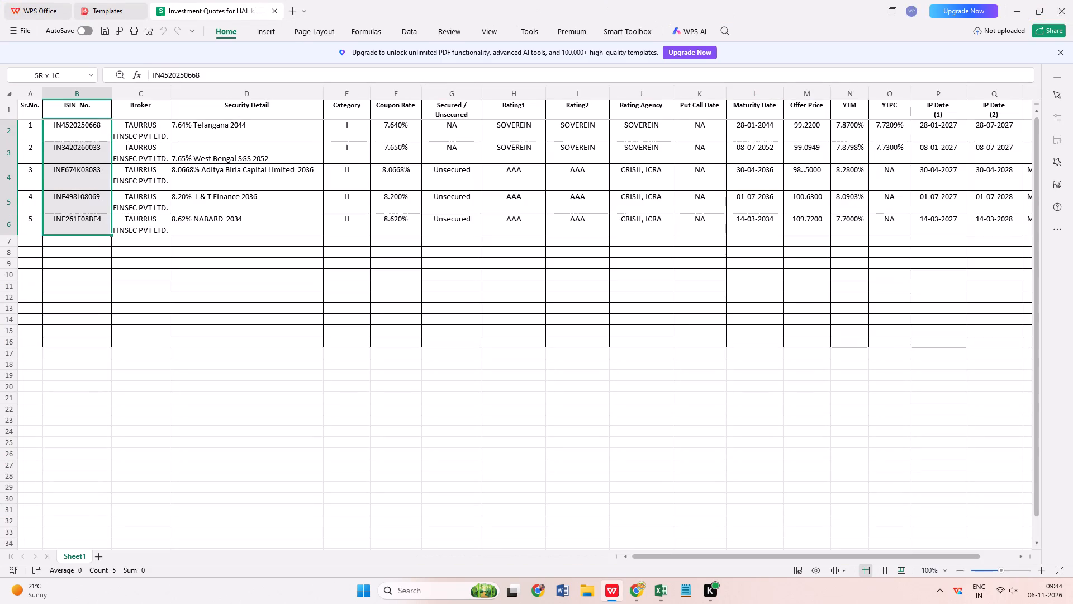
Review the quoted securities in the investment quotes sheet, from the ISIN numbers across to the Available (Rs. in Crs) column.
drag(75, 224, 75, 224)
click(237, 270)
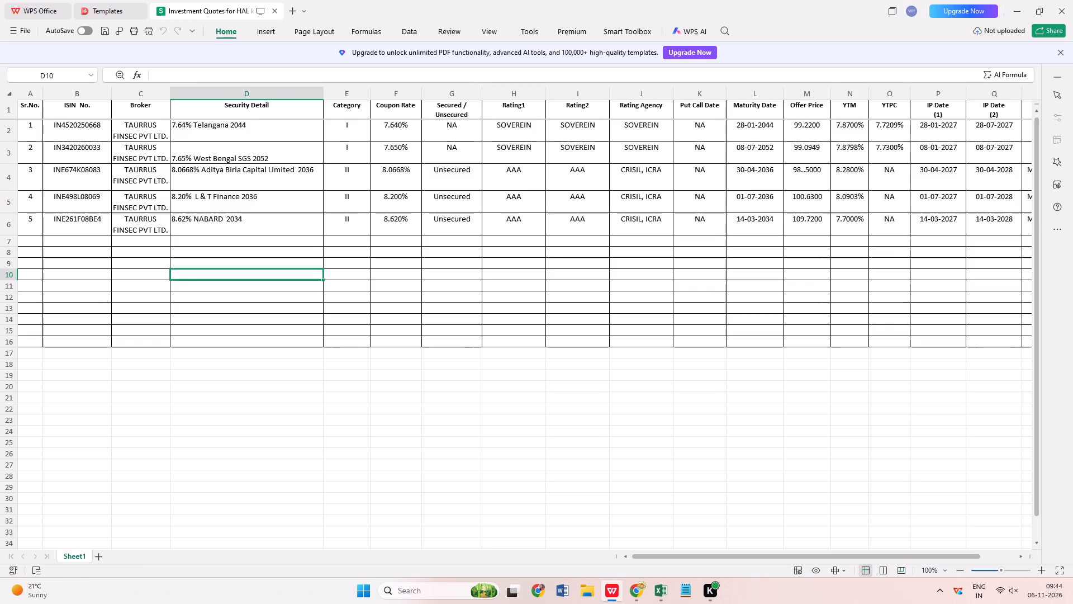
click(1022, 556)
click(1022, 556)
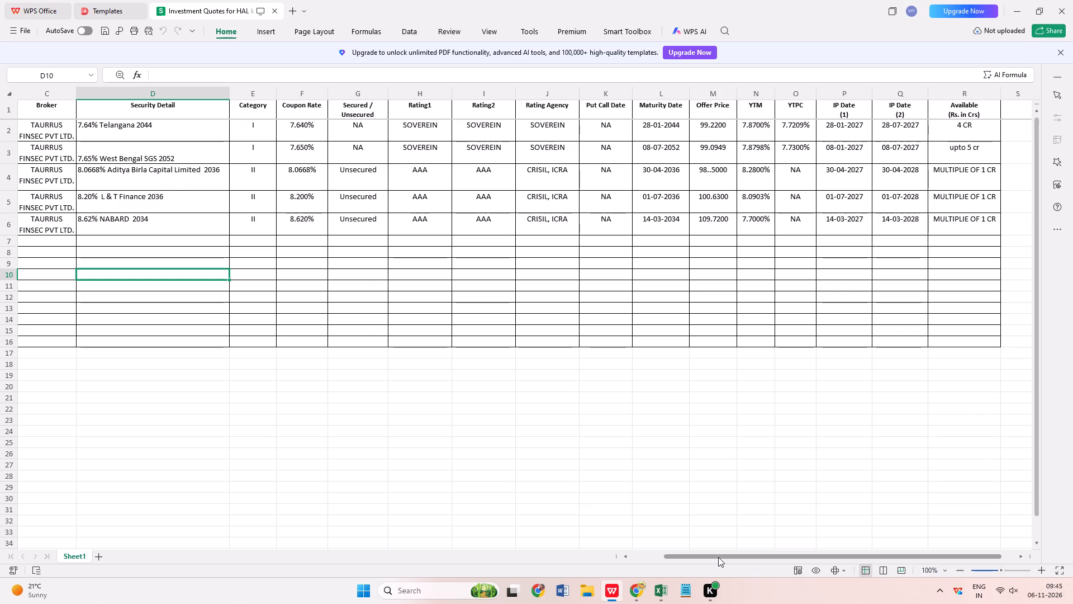
drag(716, 556, 616, 556)
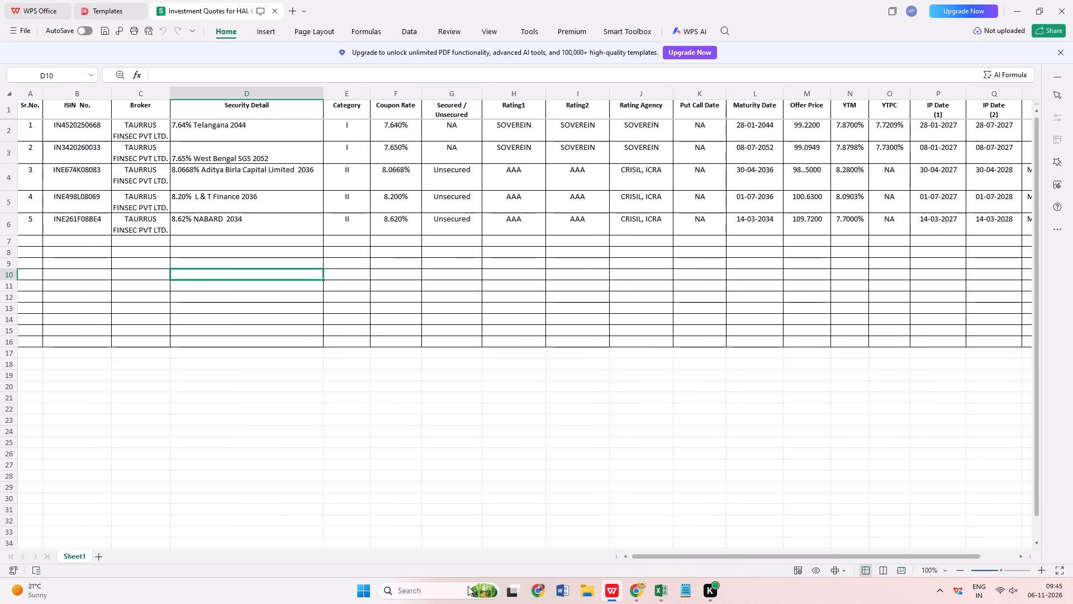
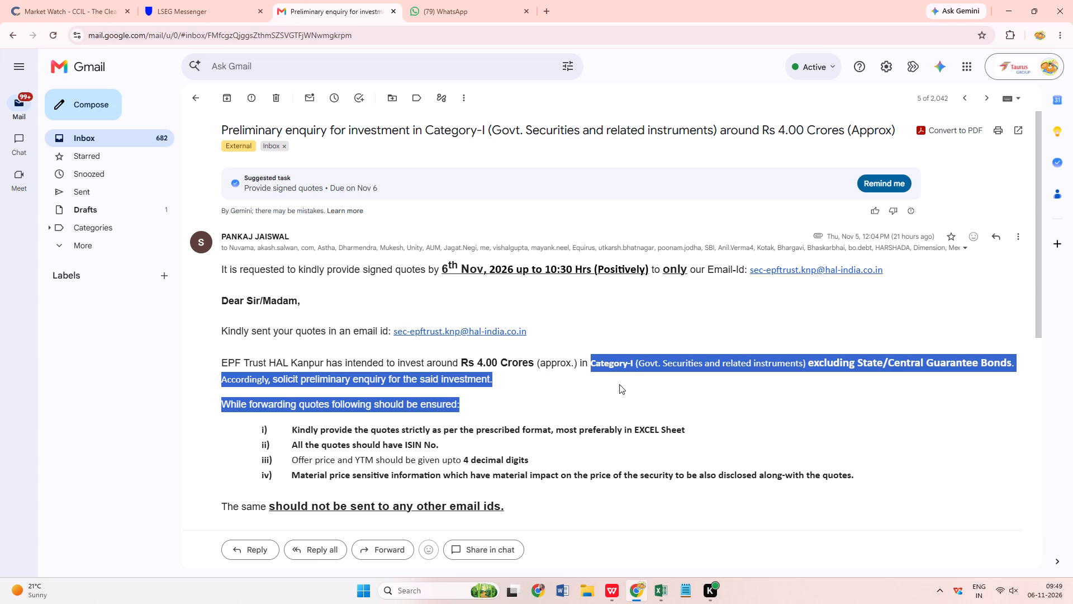
Copy the email's passage from "Category-I" to "said investment" and try to paste it into a Google search in a new tab.
click(586, 394)
drag(591, 362, 599, 377)
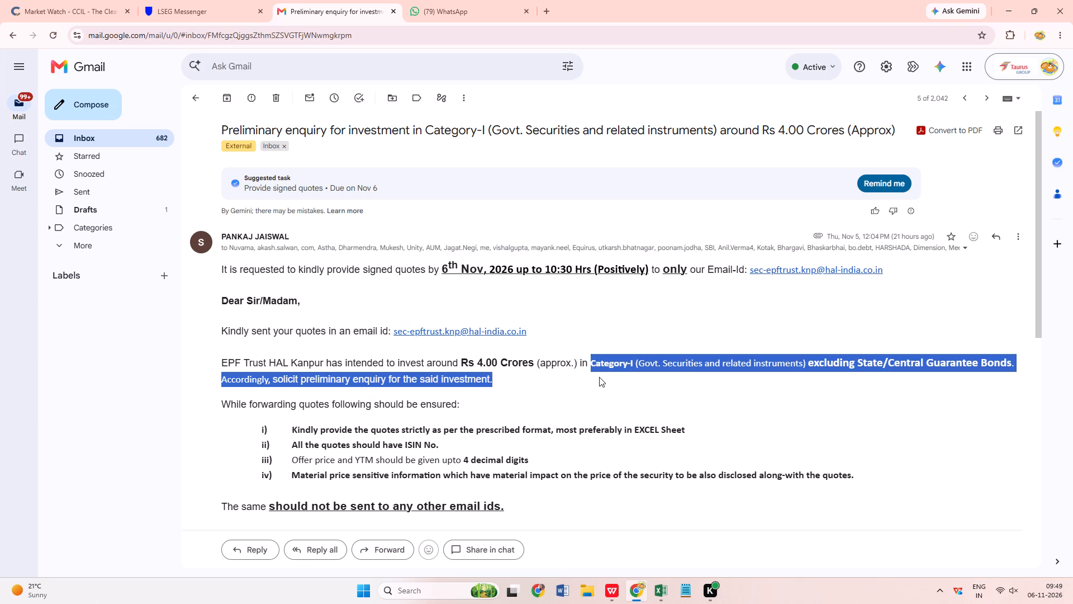
drag(599, 377, 600, 378)
click(600, 379)
key(ctrl+c)
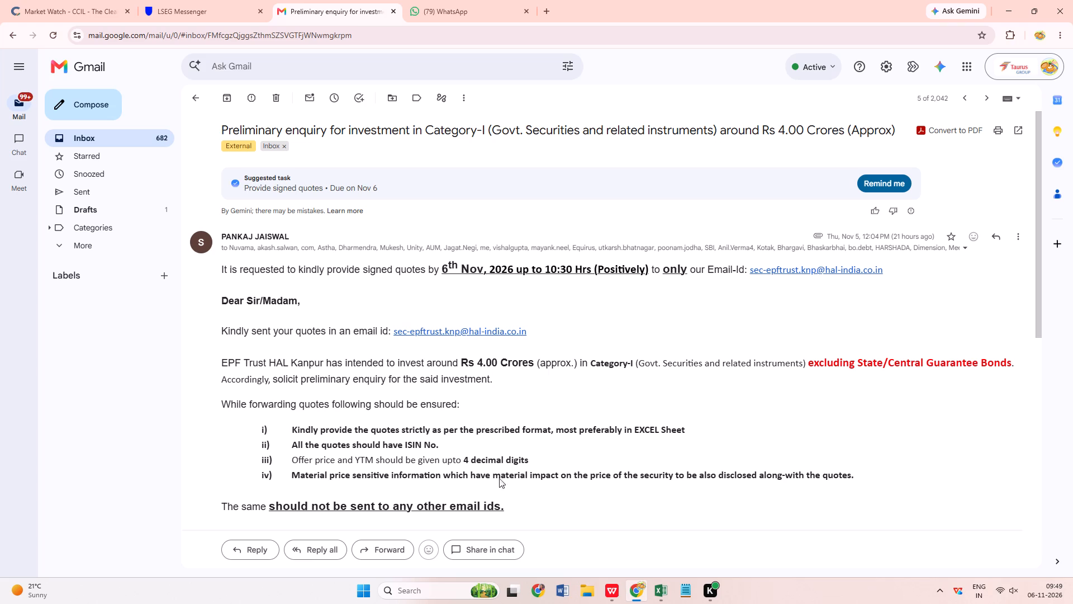
click(545, 12)
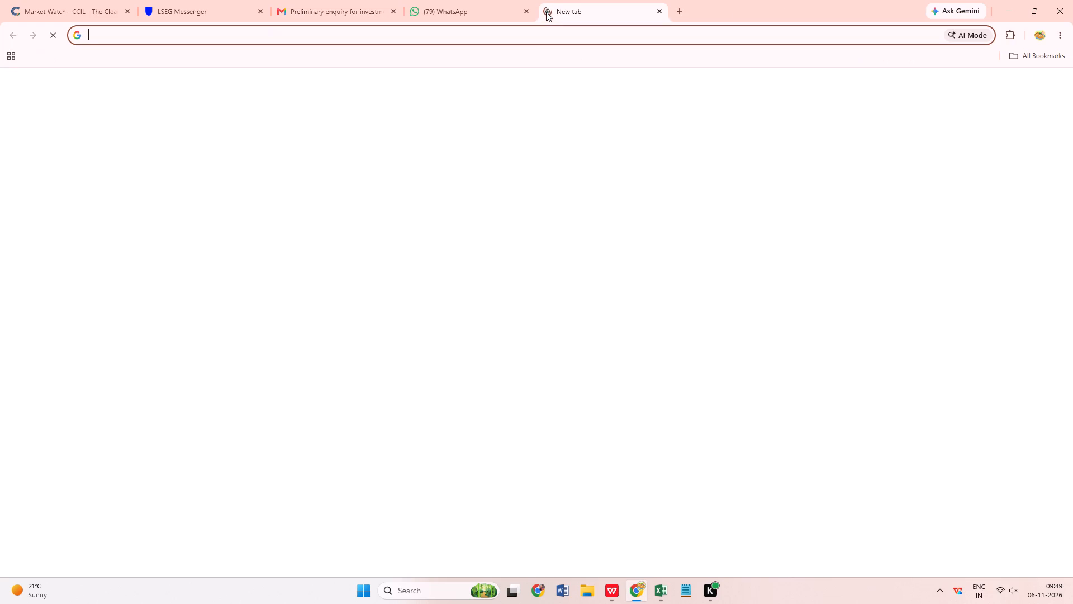
click(460, 238)
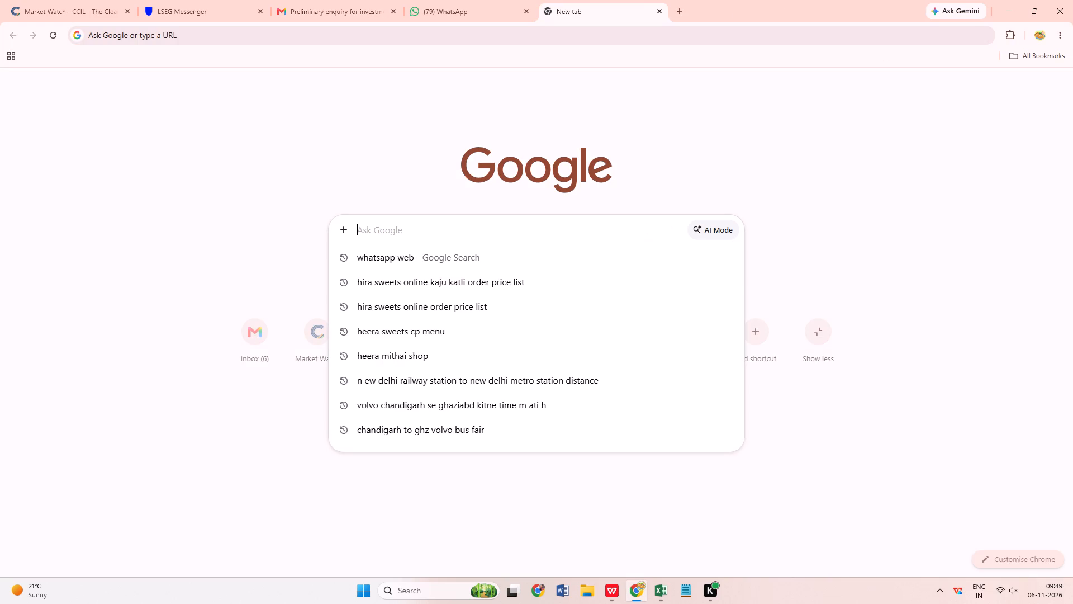
key(ctrl+v)
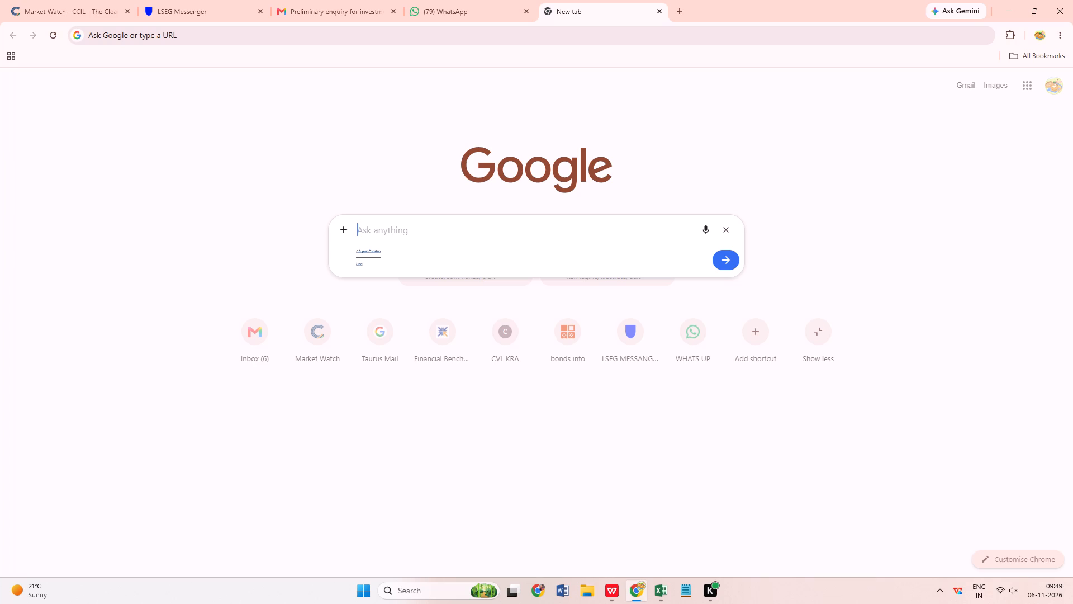
key(ctrl+v)
Return to the enquiry email and copy the passage from "Category-I" through "solicit preliminary enquiry for the said investment" again.
click(318, 16)
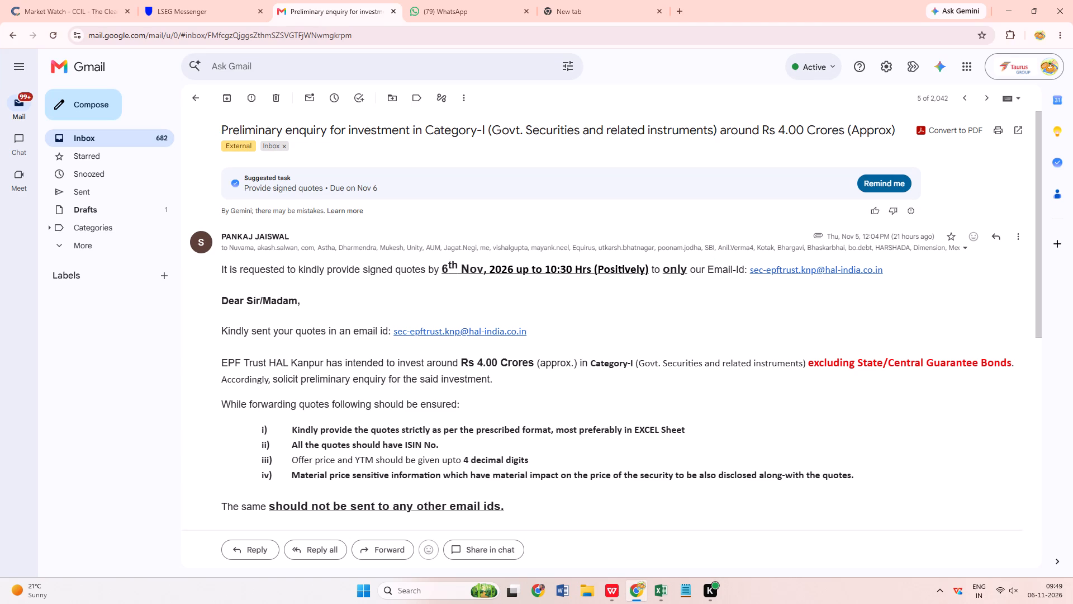
click(590, 361)
drag(591, 362, 622, 380)
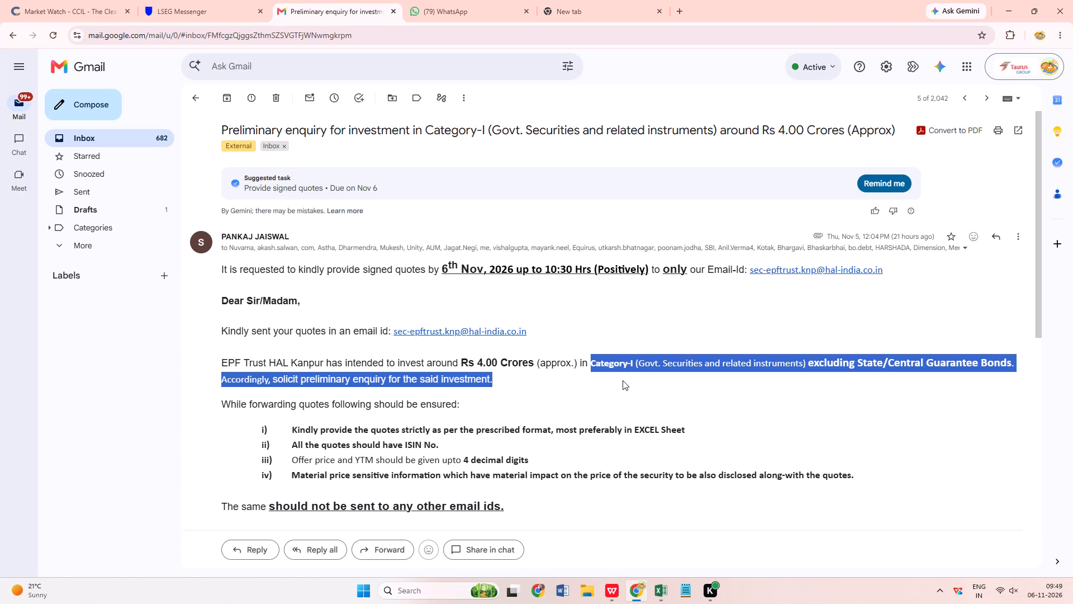
key(ctrl+c)
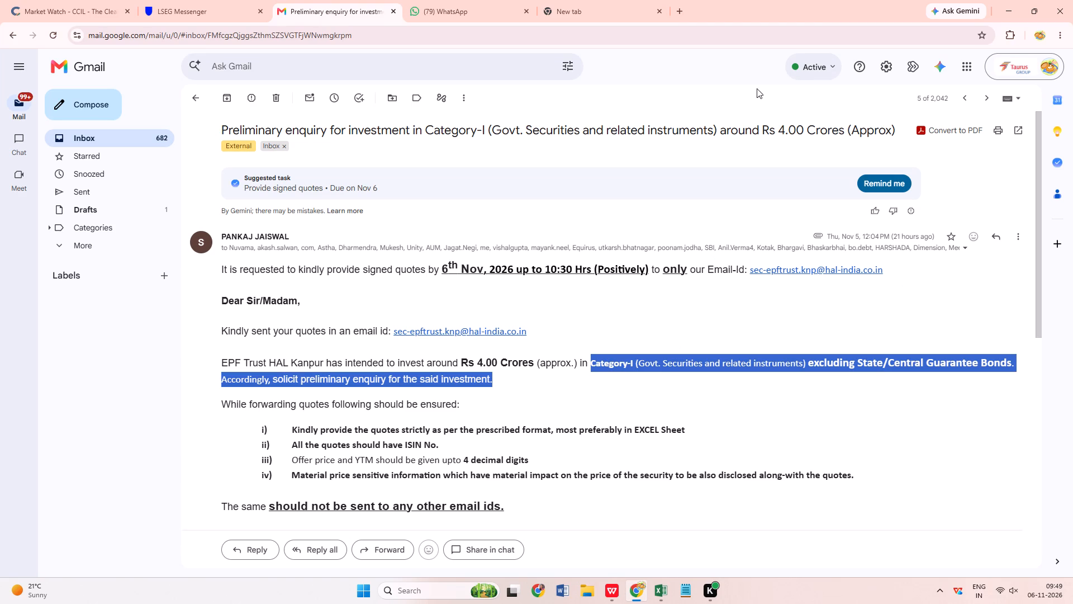
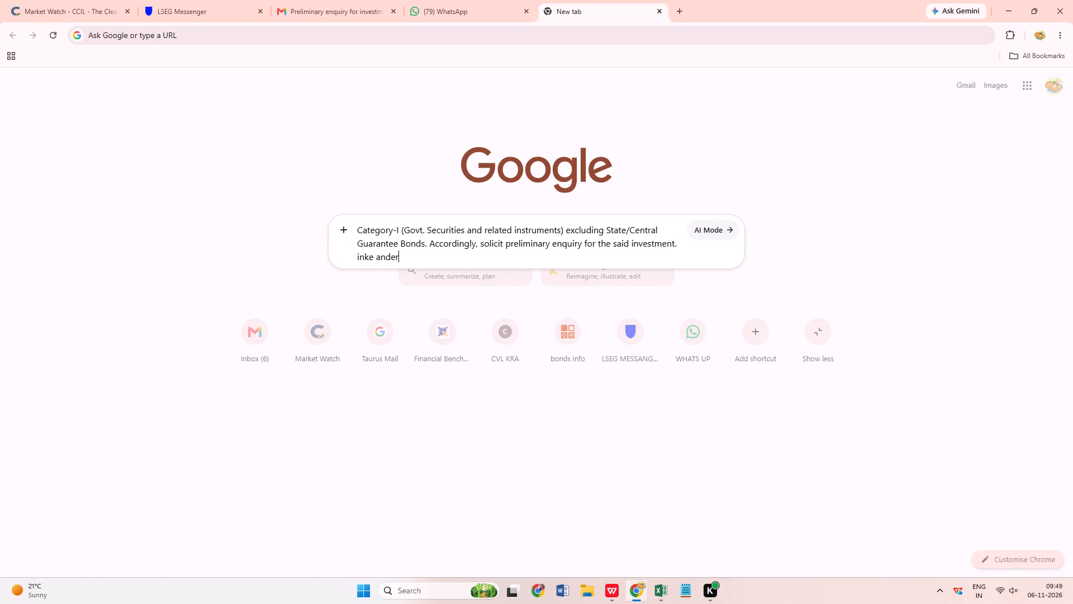
Finish the Category-I query with "kaun kaun si securities aa skti h" and search Google for which securities qualify.
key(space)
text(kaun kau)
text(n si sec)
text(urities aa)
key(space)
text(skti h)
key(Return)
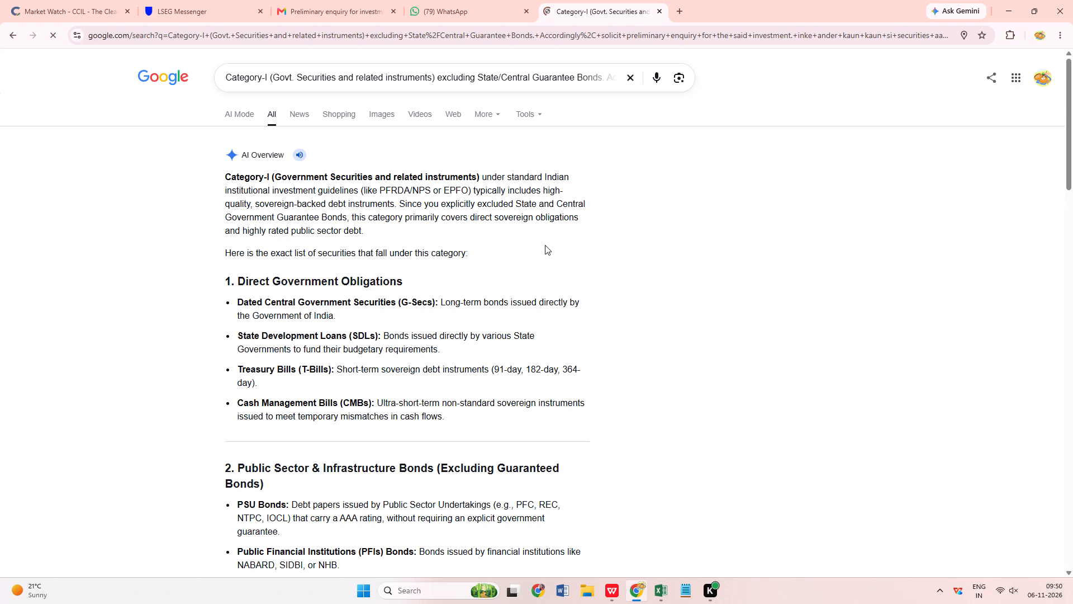
Read the AI Overview on which securities fall under Category-I (Govt. Securities and related instruments) excluding State/Central Guarantee Bonds.
scroll(421, 374, down, 2)
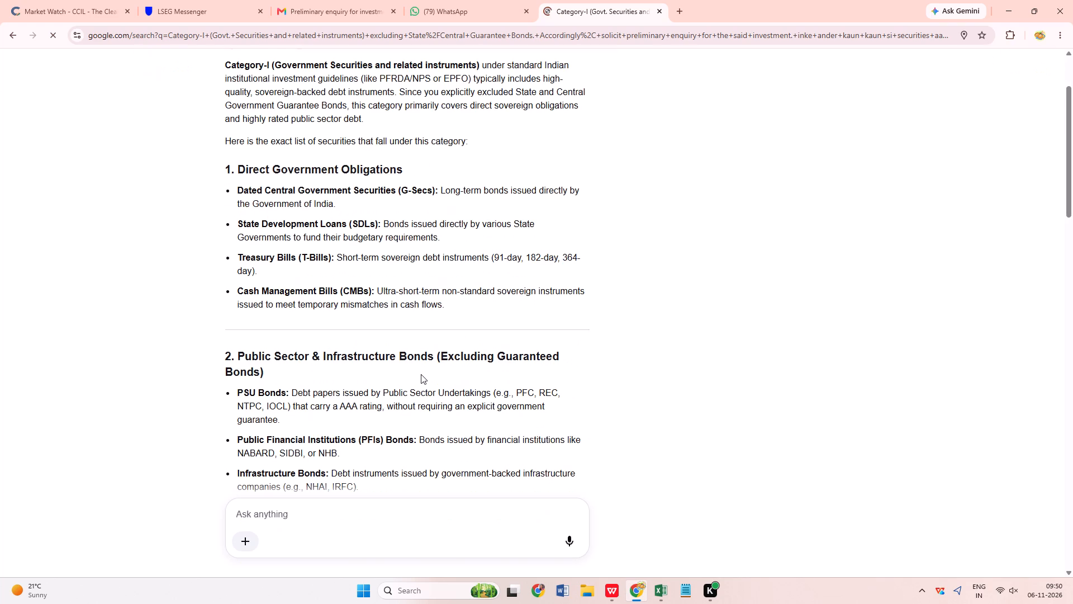
scroll(421, 374, down, 2)
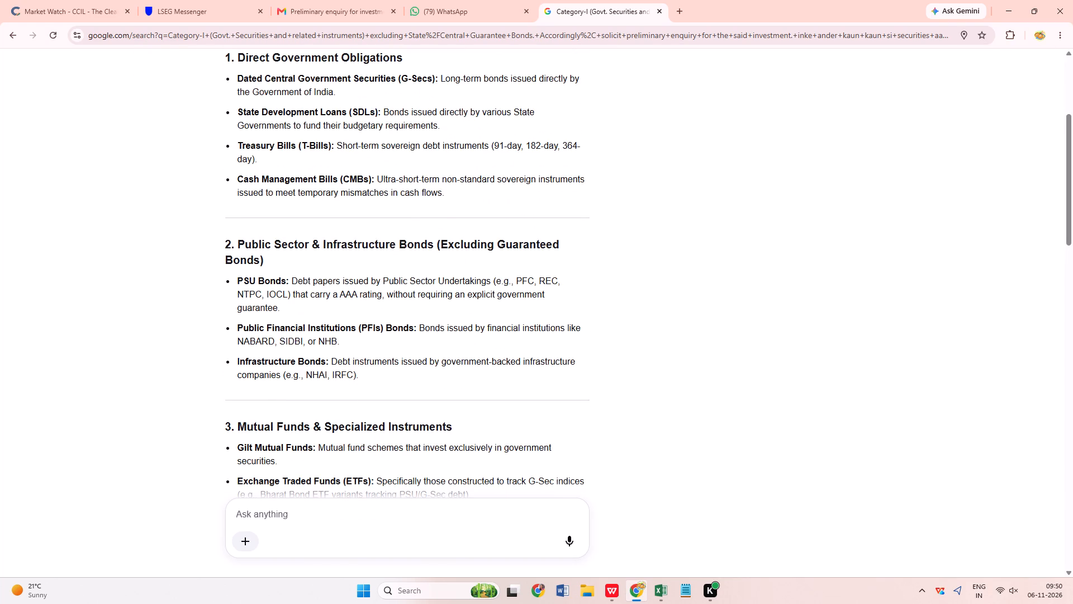
scroll(474, 333, down, 1)
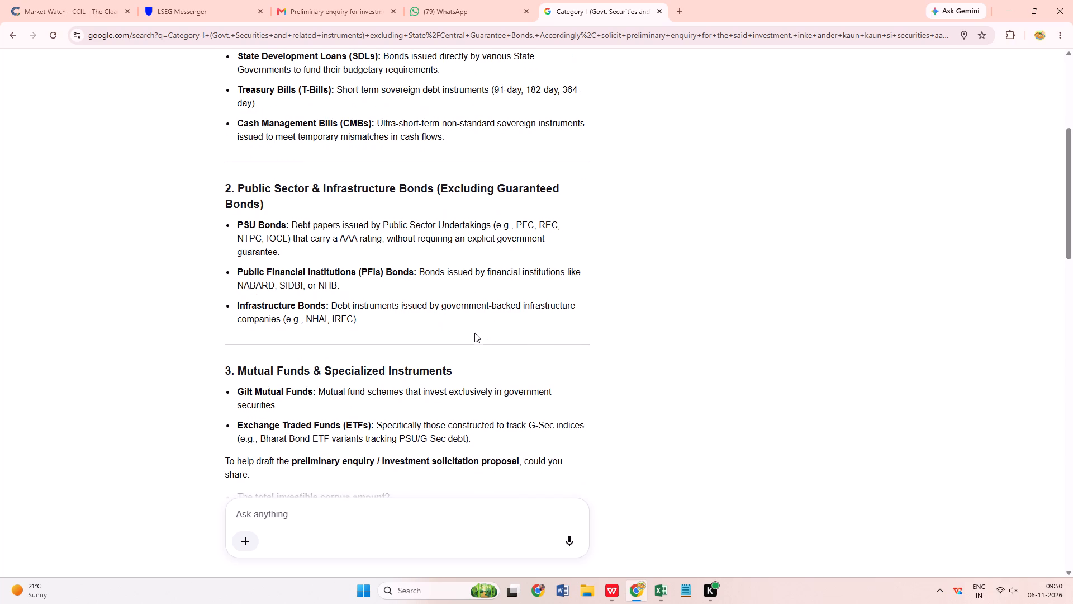
scroll(474, 333, up, 1)
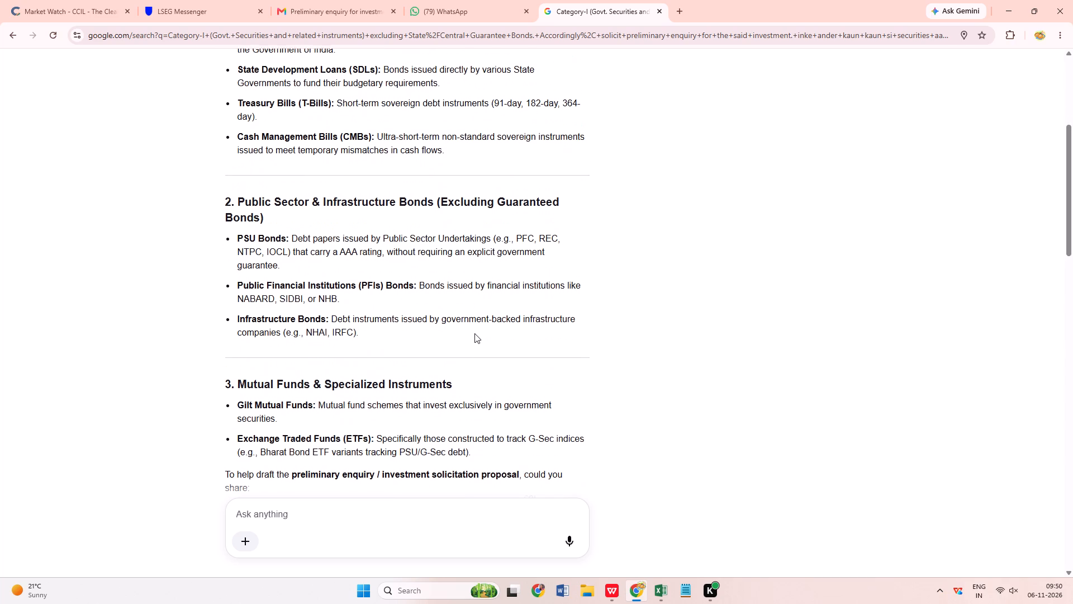
scroll(474, 333, up, 2)
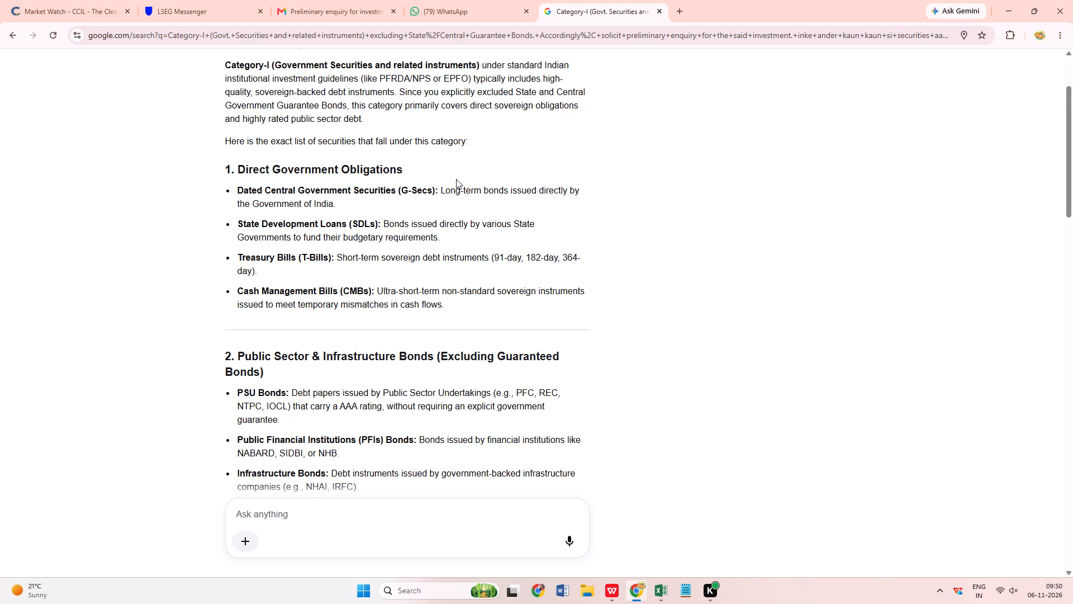
scroll(496, 269, up, 4)
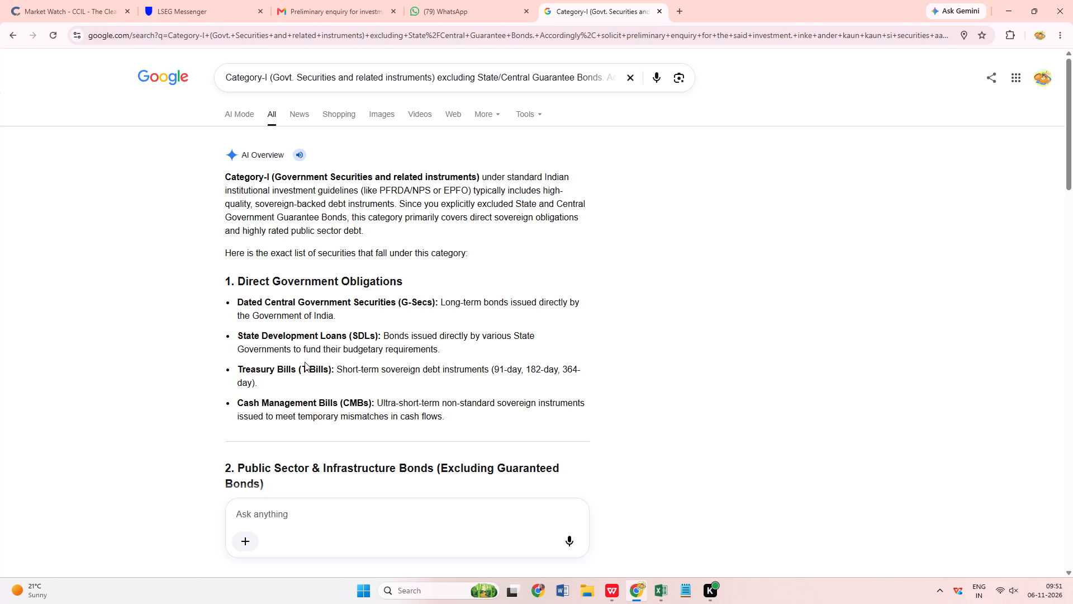
scroll(382, 388, down, 2)
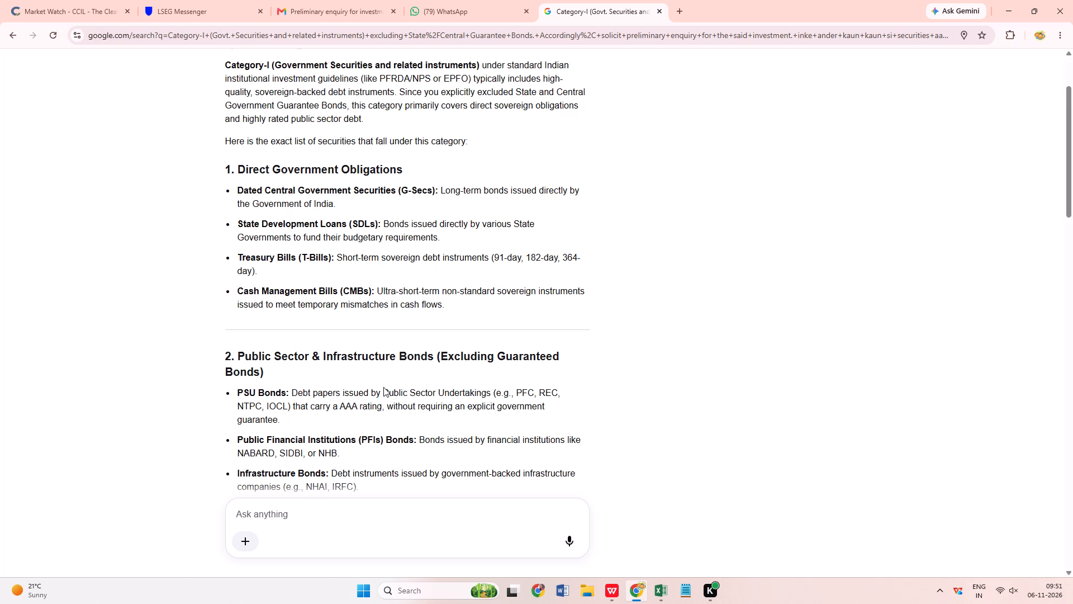
scroll(383, 387, down, 2)
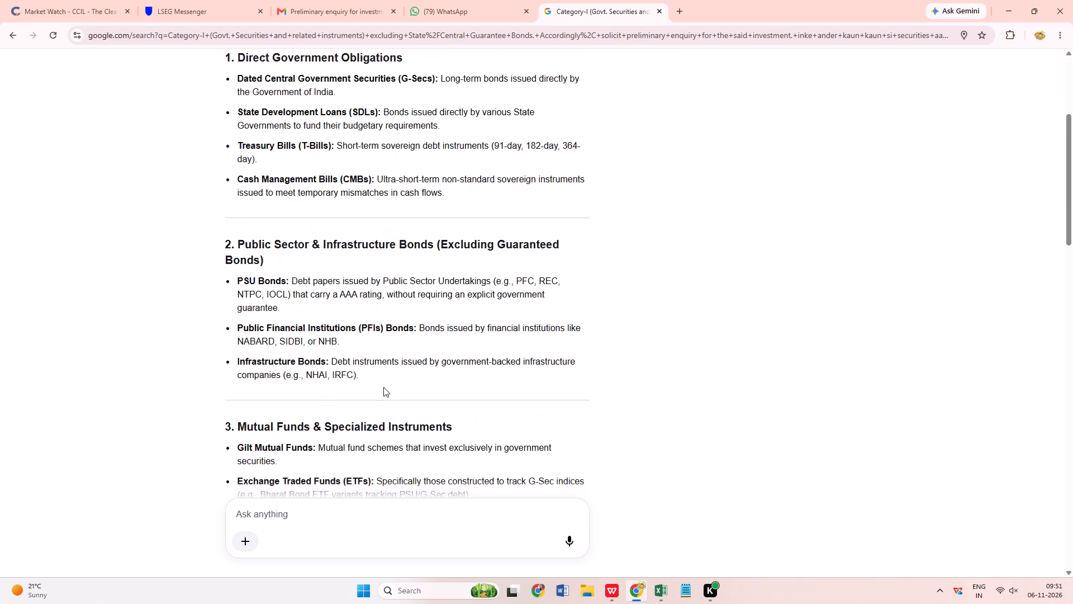
scroll(383, 387, down, 6)
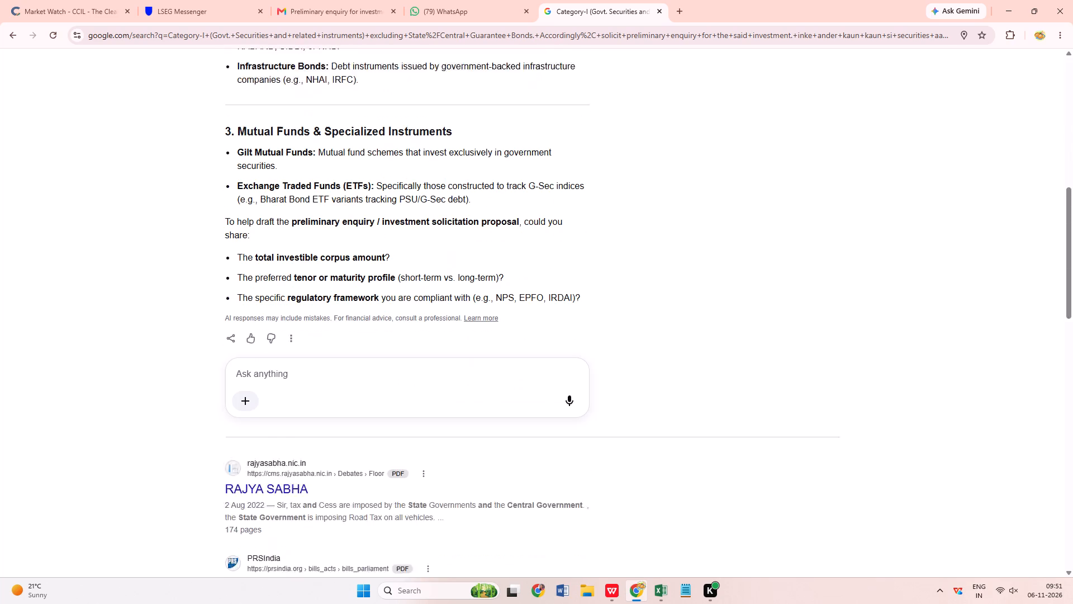
Reread the AI Overview's Category-I list, from the mutual funds and public sector bonds sections back to the direct government obligations.
scroll(383, 387, up, 2)
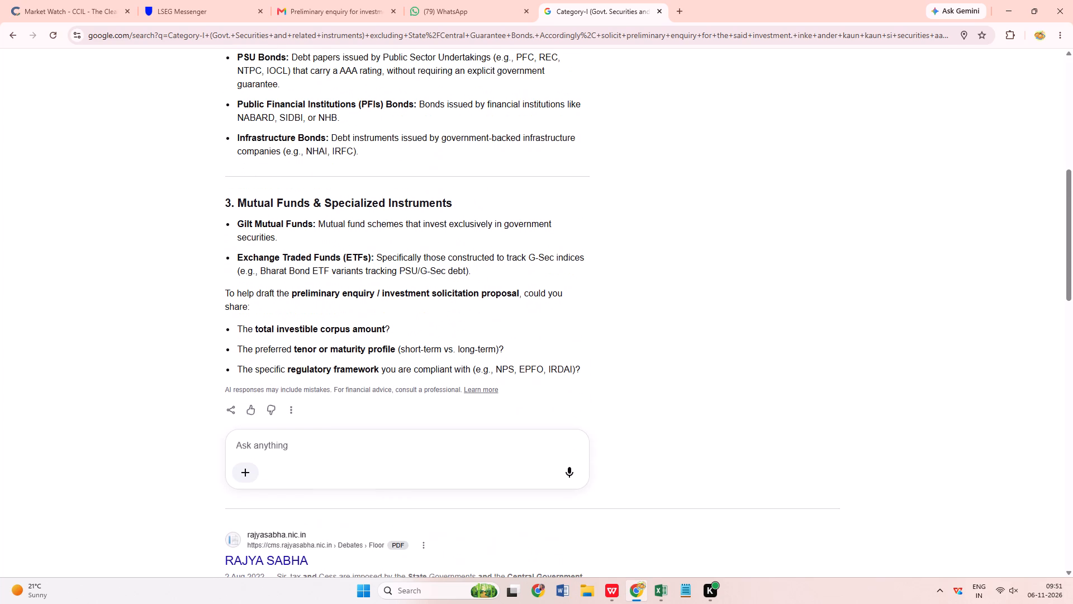
scroll(383, 387, up, 1)
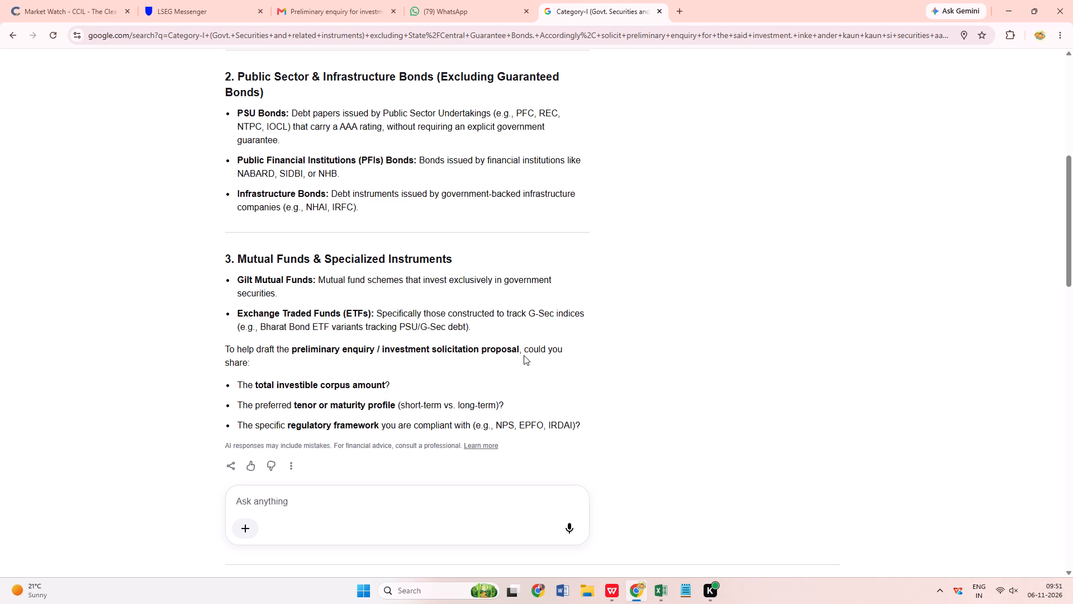
scroll(500, 365, up, 2)
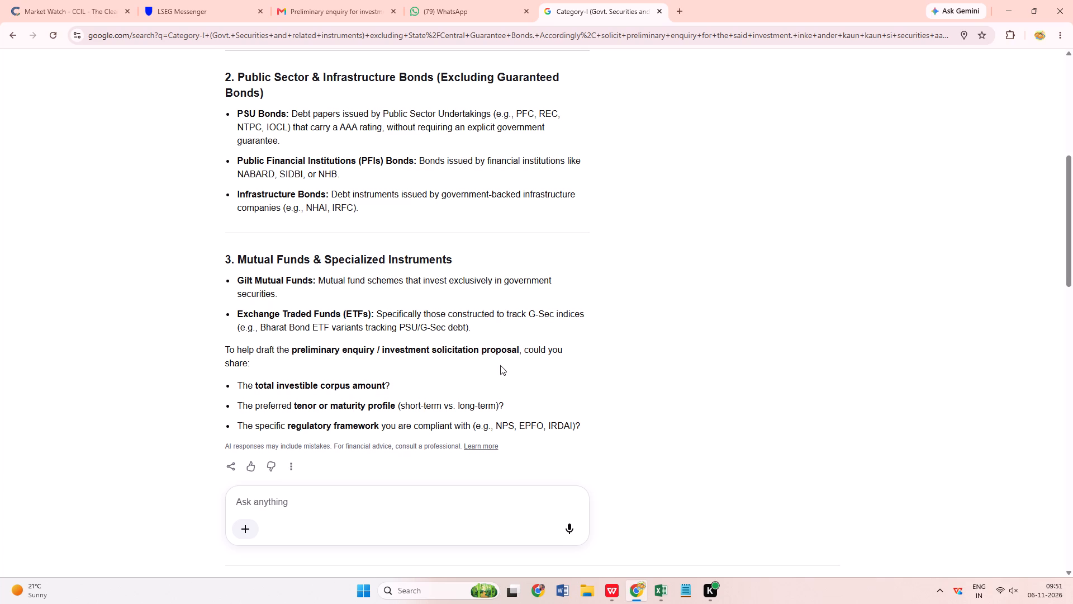
scroll(500, 365, up, 5)
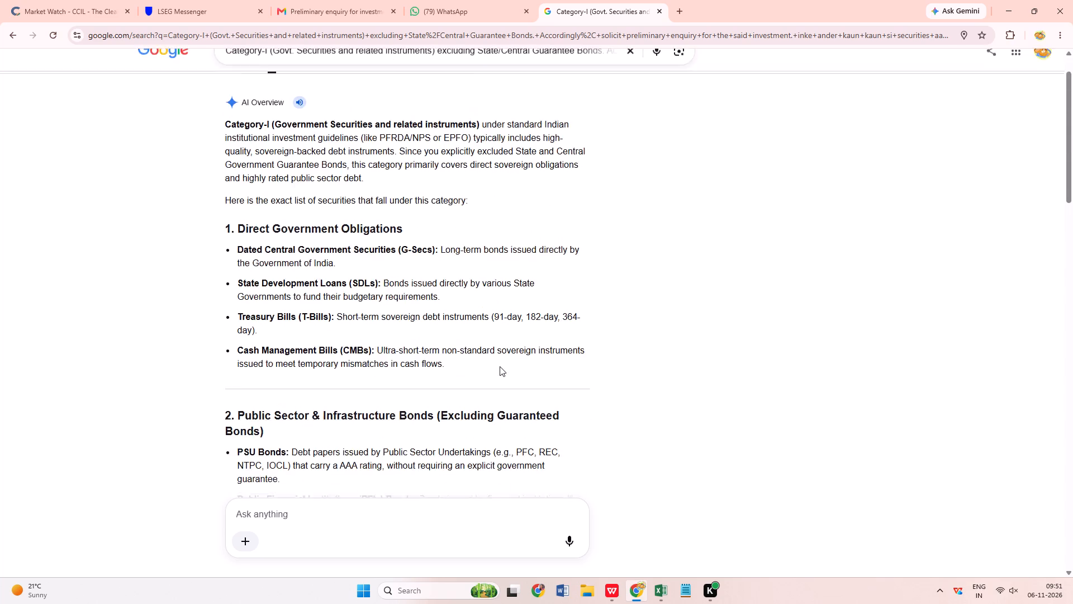
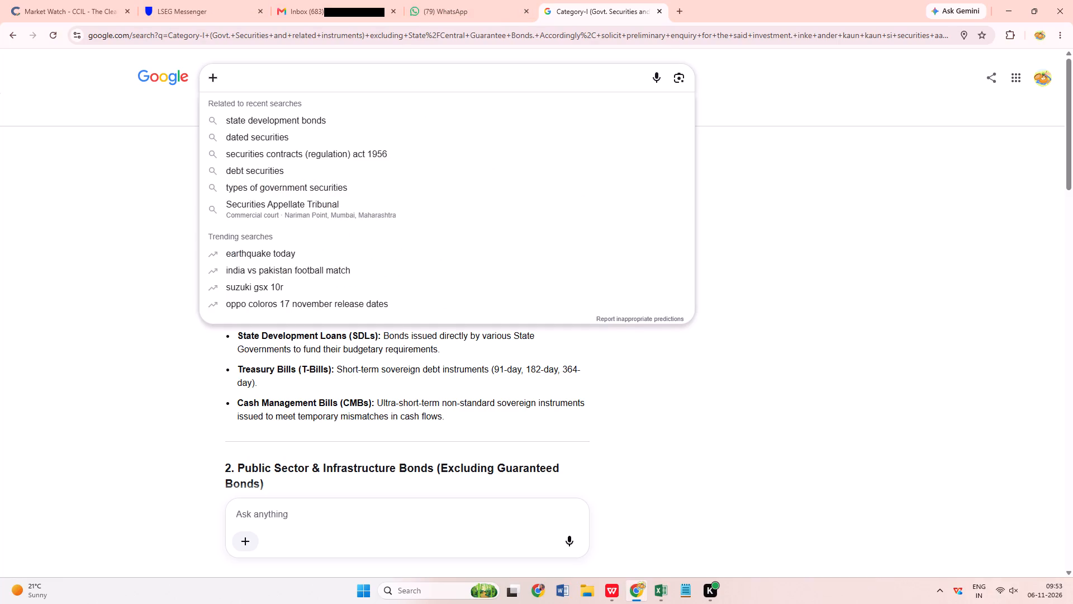
Search Google for "telangana aur hmda kya category 1 mei ate h".
text(telangana aur)
key(space)
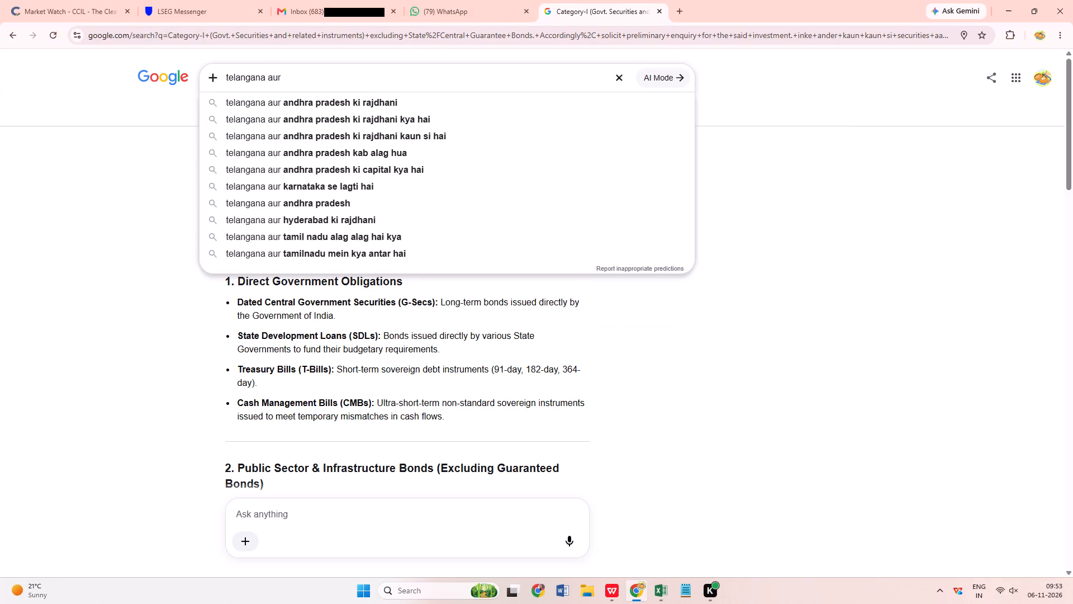
text(hmda)
key(space)
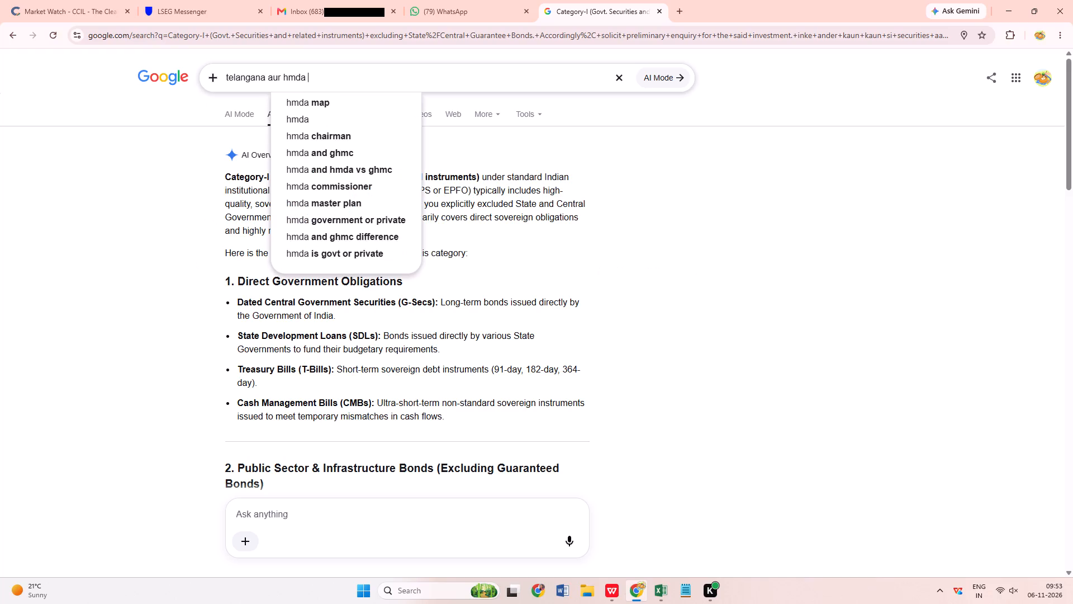
key(k)
text(ya category 1 mei ate h)
key(Return)
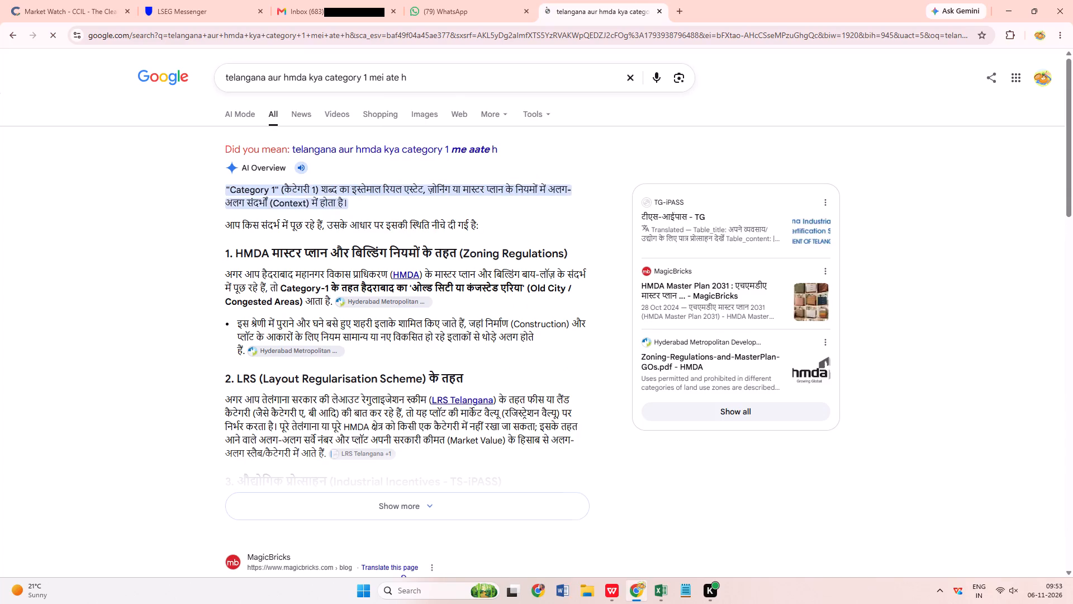
Examine the AI Overview for whether Telangana and HMDA come under Category 1.
scroll(428, 369, down, 4)
scroll(428, 369, up, 1)
scroll(428, 369, down, 3)
scroll(428, 369, up, 11)
scroll(428, 368, down, 2)
scroll(428, 368, up, 5)
scroll(429, 368, down, 1)
scroll(429, 368, up, 2)
scroll(429, 368, down, 5)
scroll(429, 368, up, 1)
scroll(322, 342, up, 13)
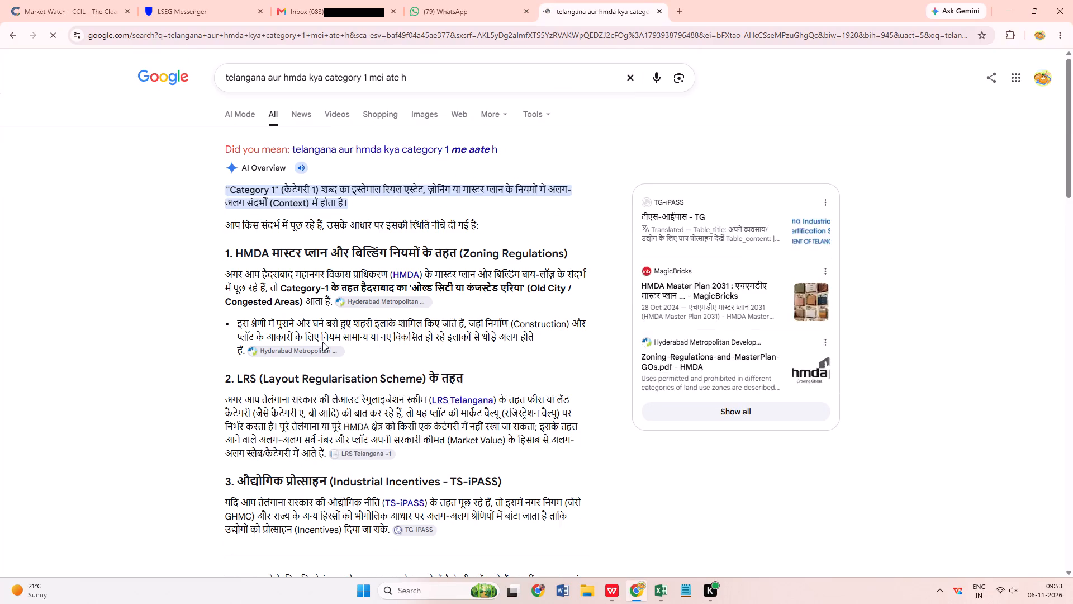
Replace the search query with one asking which category Hyderabad municipal development corporation bonds fall in, worded "hyderabad municiplal development corporation bond kis categor".
drag(422, 79, 190, 92)
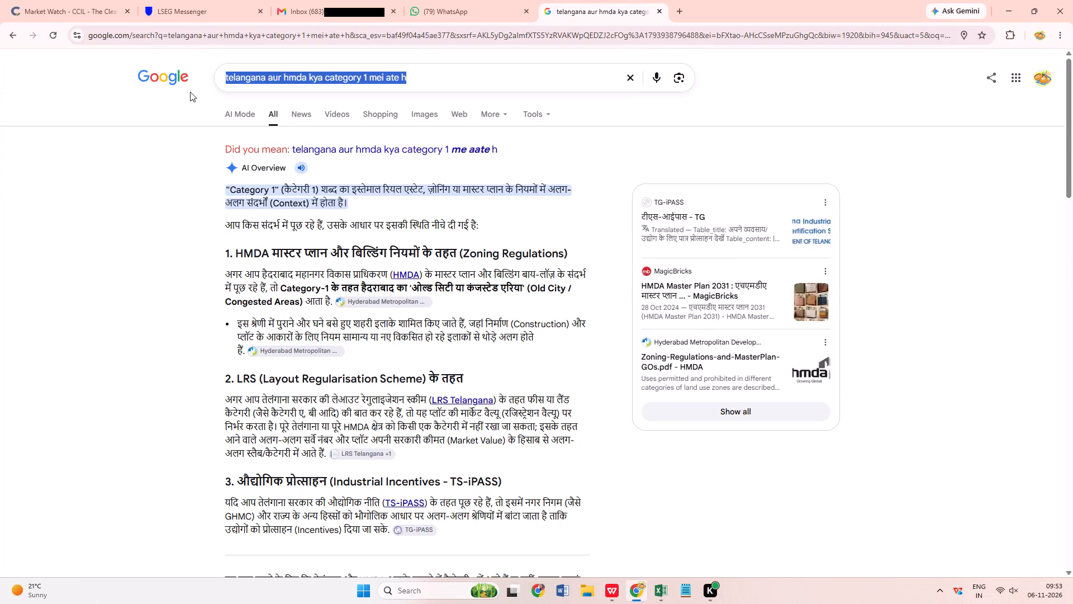
text(hyderad)
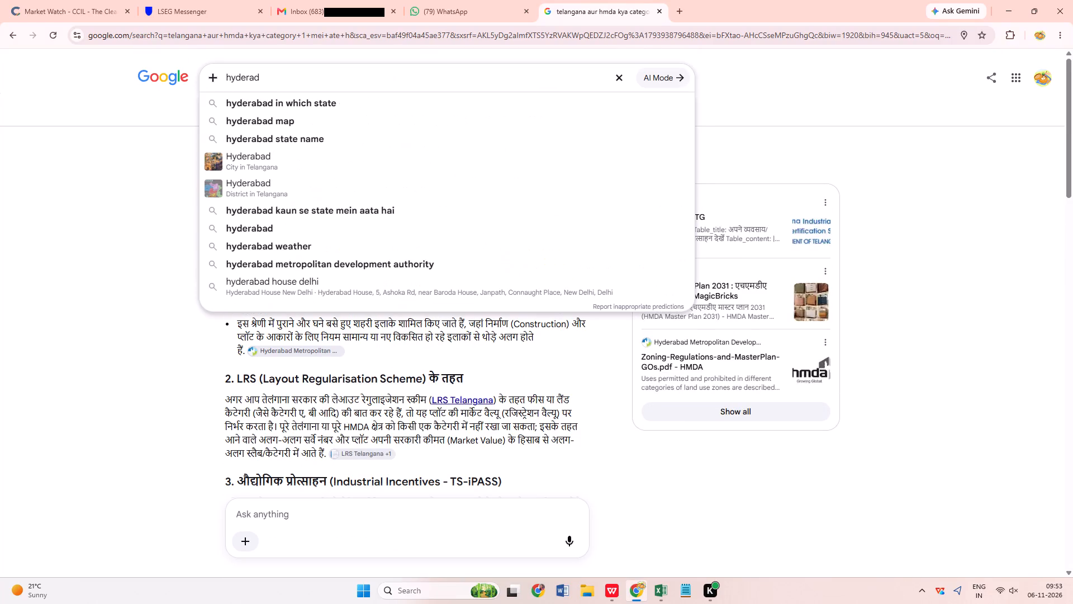
key(BackSpace)
text(bad municiplal)
key(space)
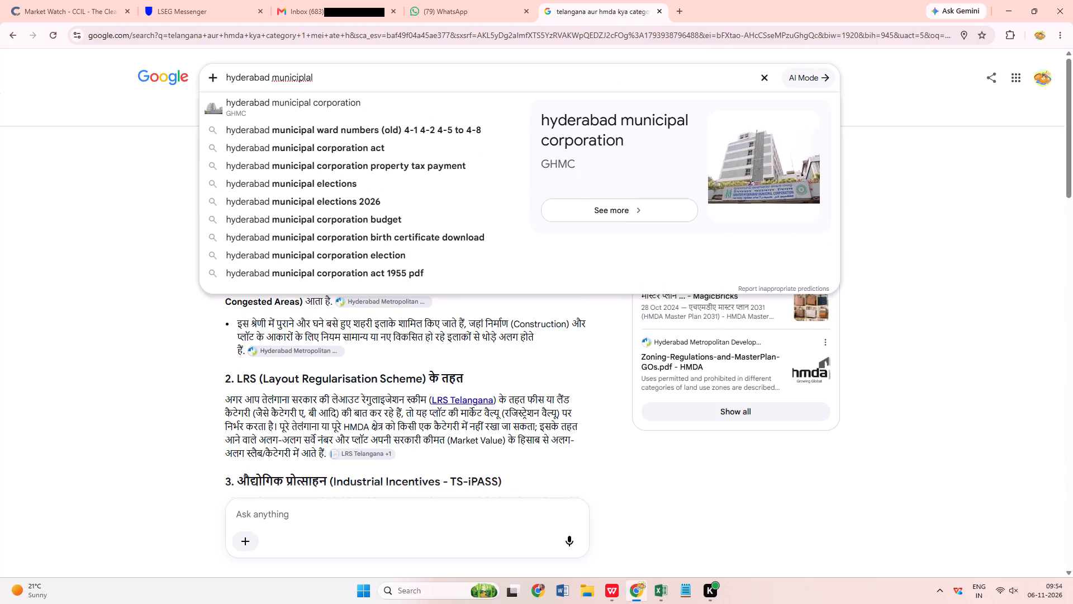
text(development)
key(space)
text(corporation bon)
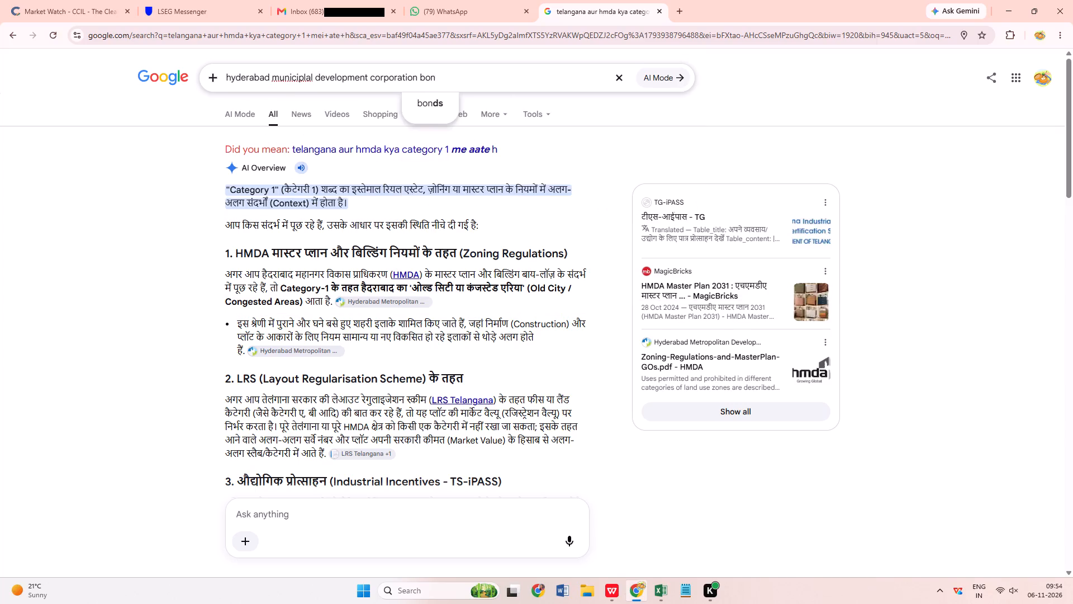
text(d kis)
key(space)
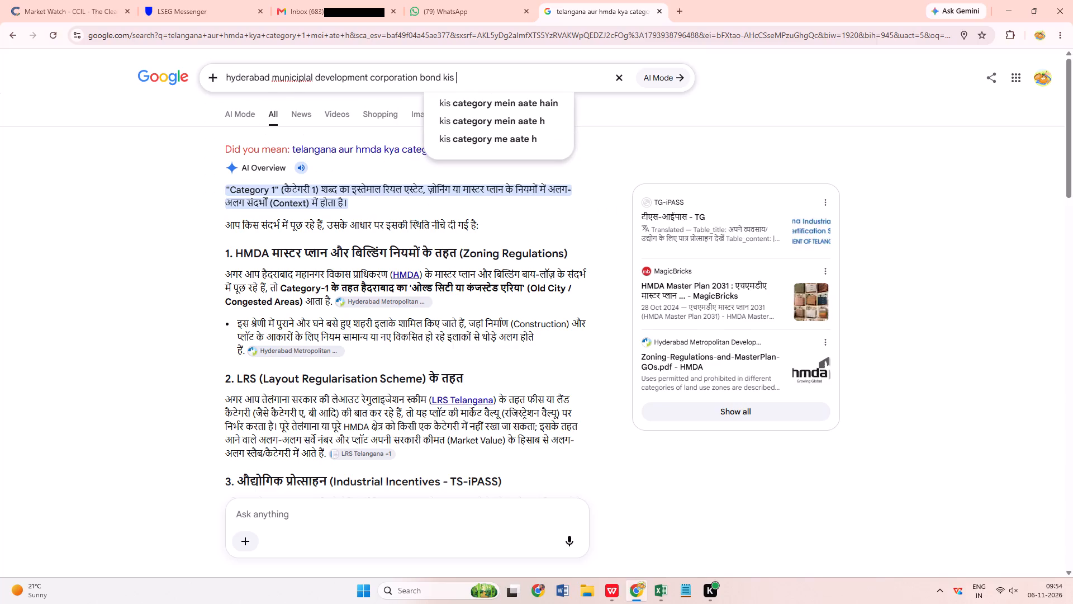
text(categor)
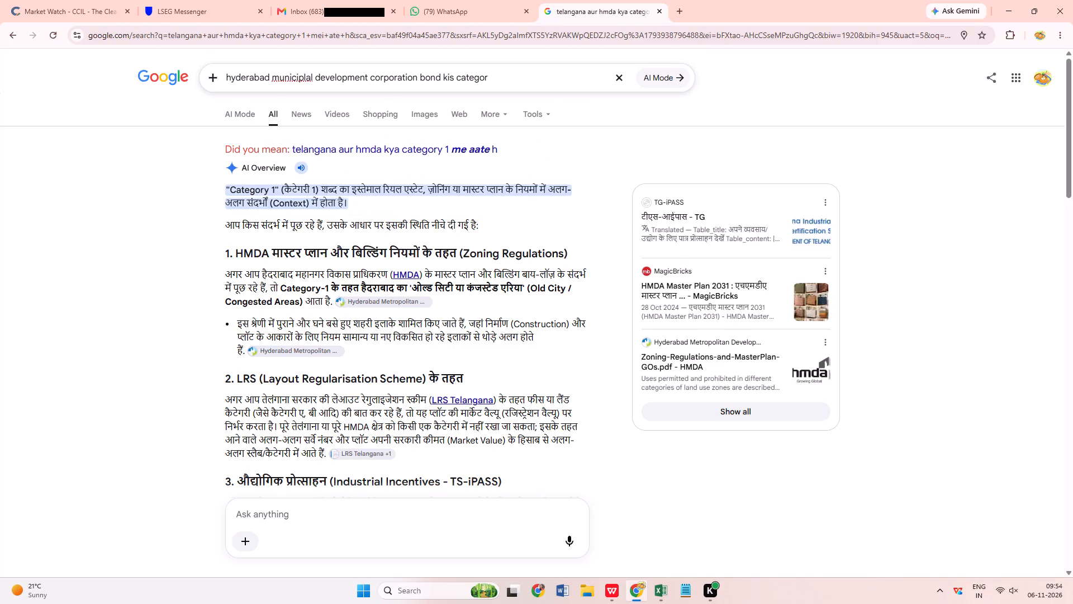
Complete the query as "hyderabad municiplal development corporation bond kis category m ate h" and run the Google search.
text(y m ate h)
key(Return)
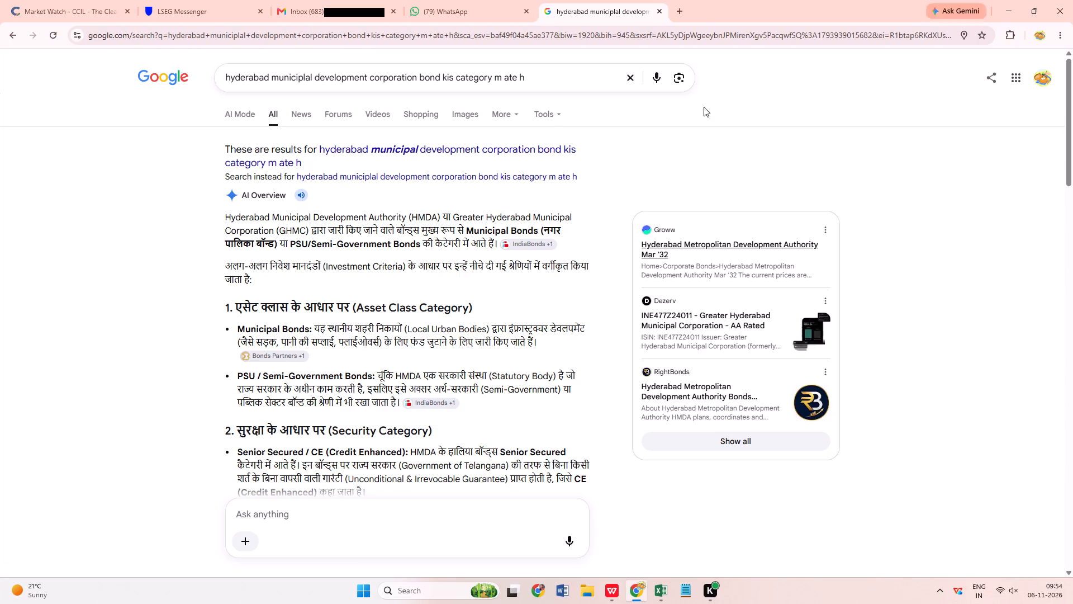
Examine the AI Overview and top search results for which category Hyderabad municipal development bonds fall in.
scroll(487, 366, down, 4)
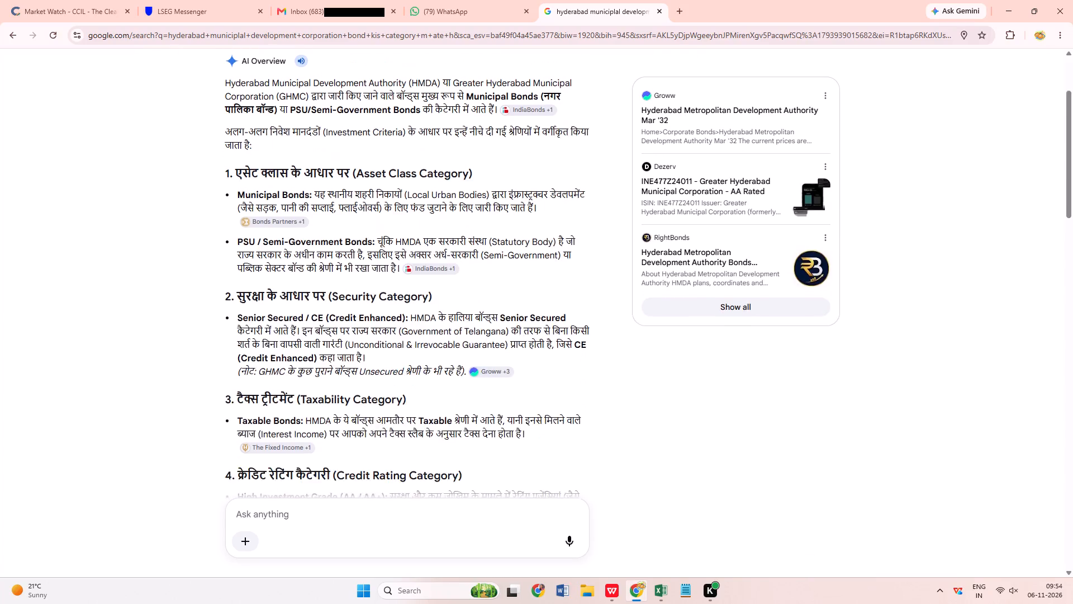
scroll(487, 366, down, 4)
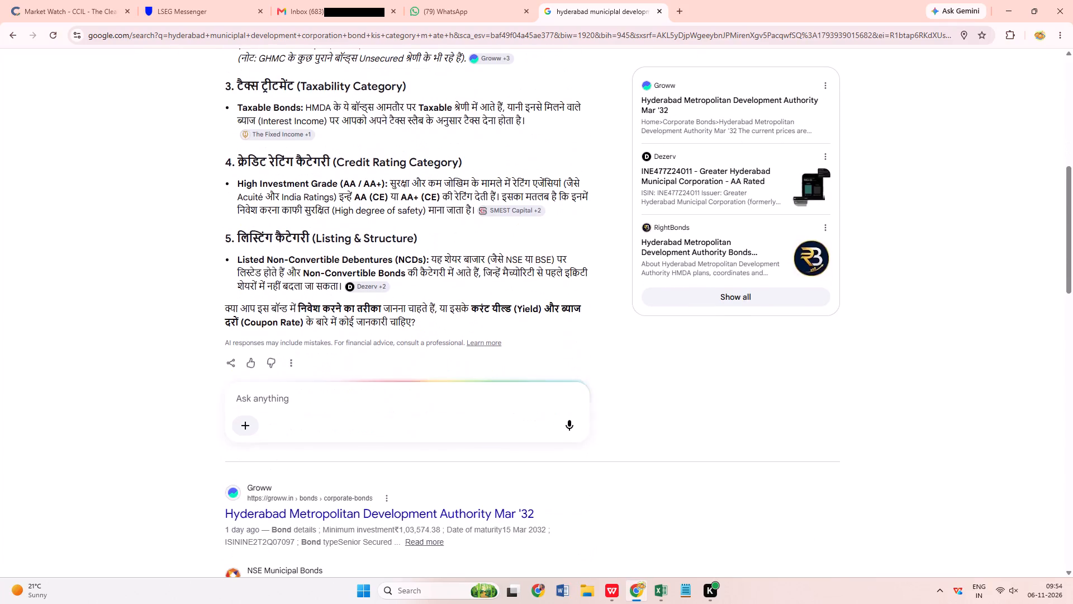
scroll(487, 366, down, 2)
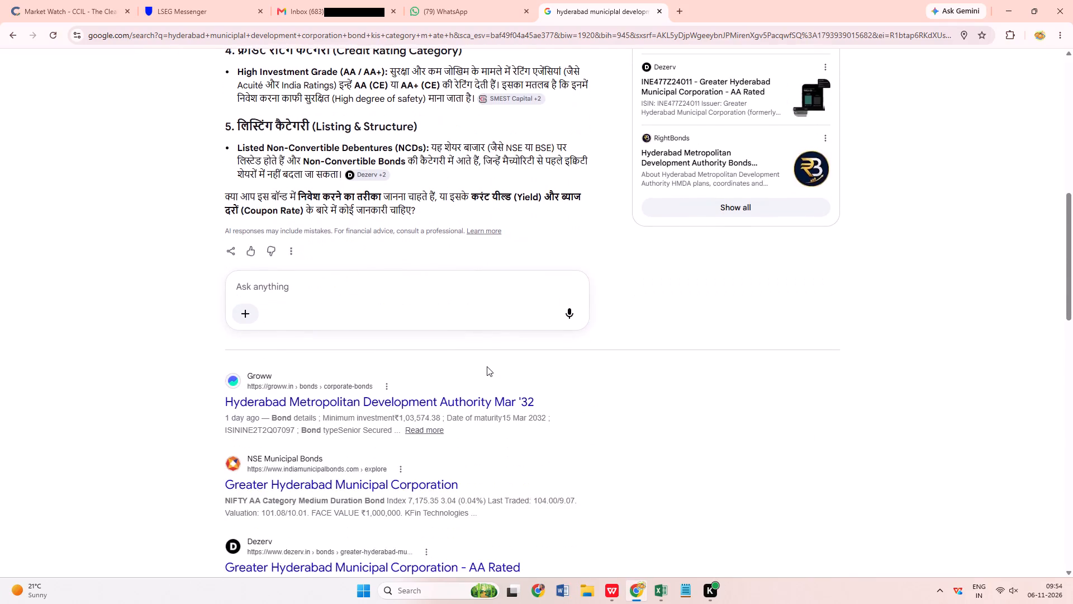
scroll(487, 366, up, 9)
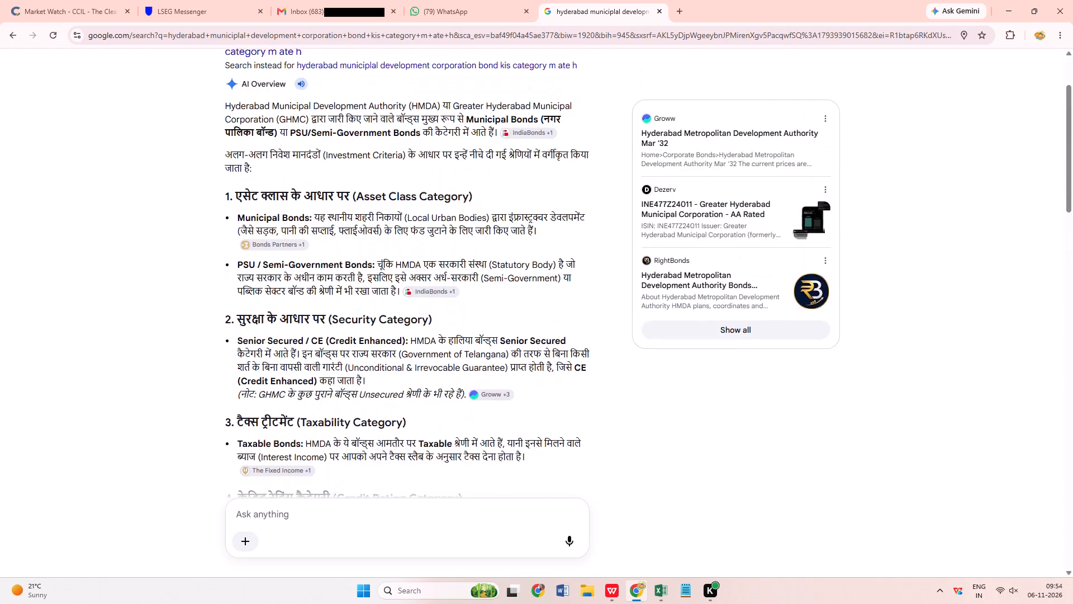
scroll(487, 366, up, 1)
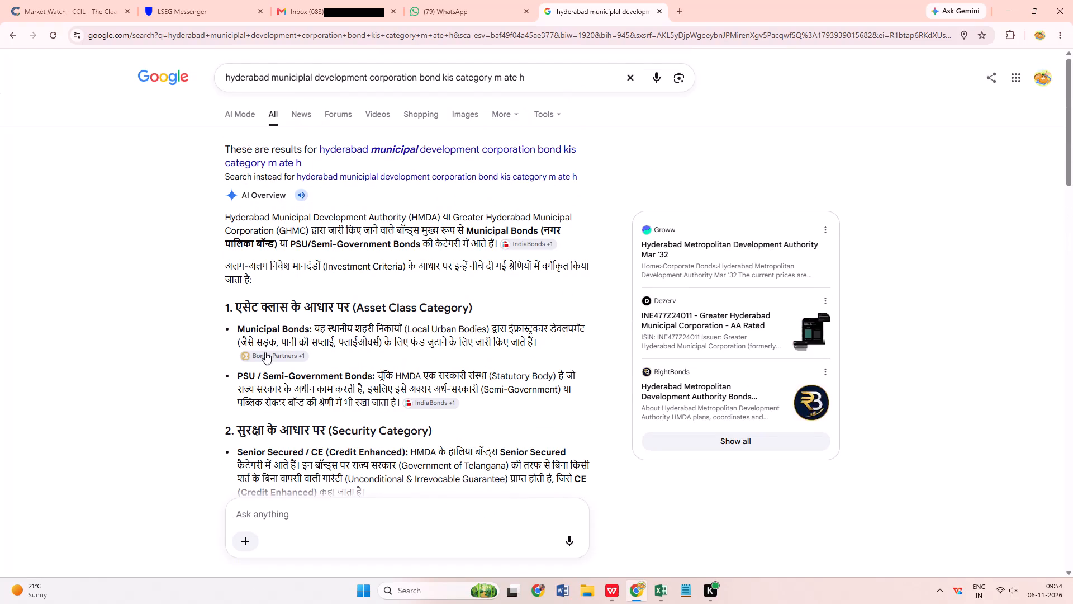
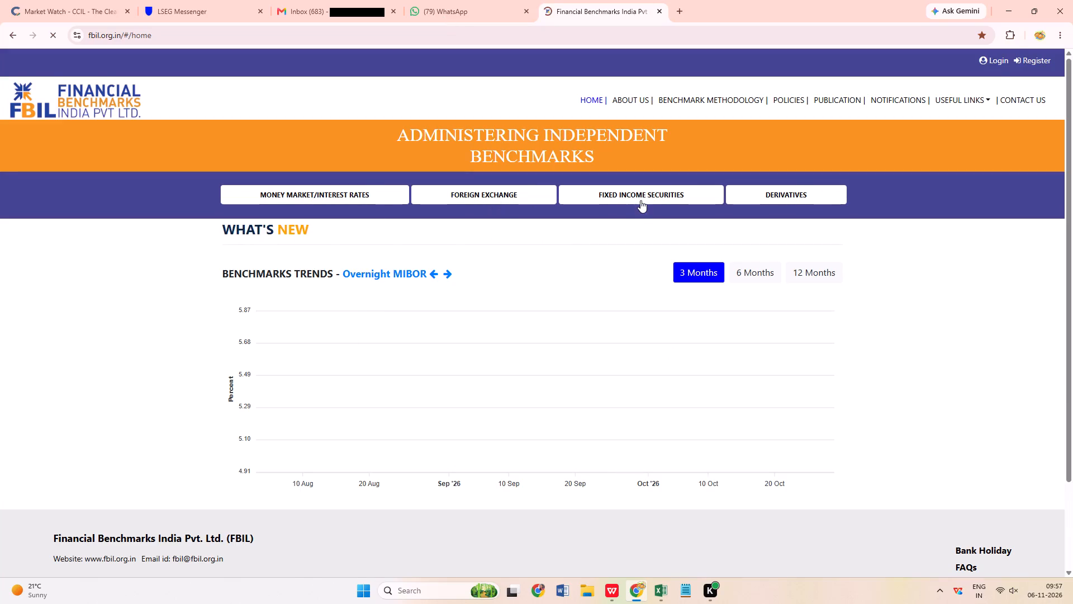
Open the Fixed Income Securities benchmarks on the Financial Benchmarks India website.
click(642, 198)
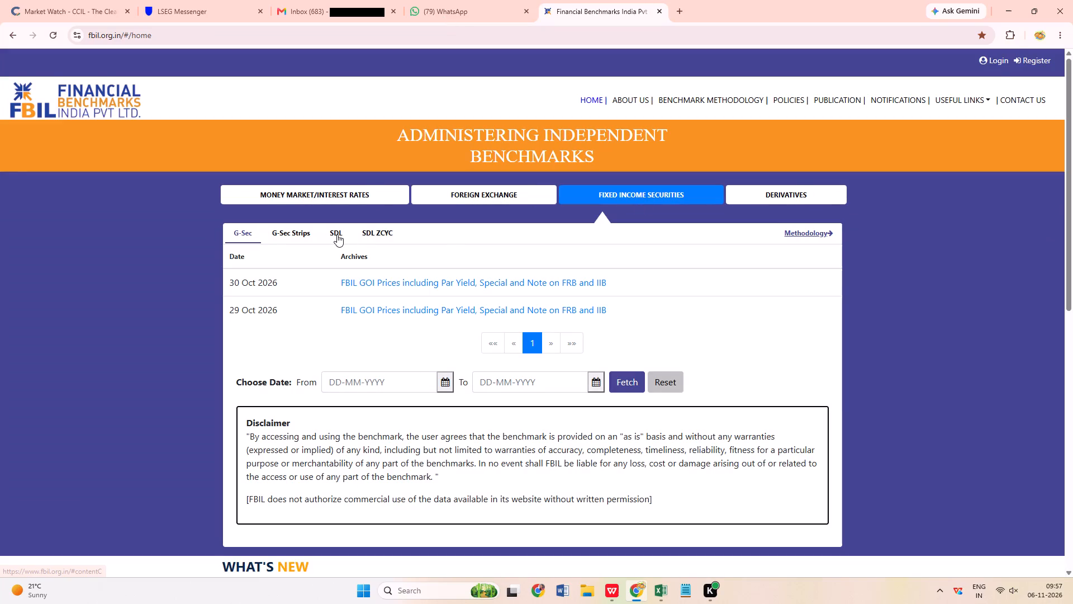
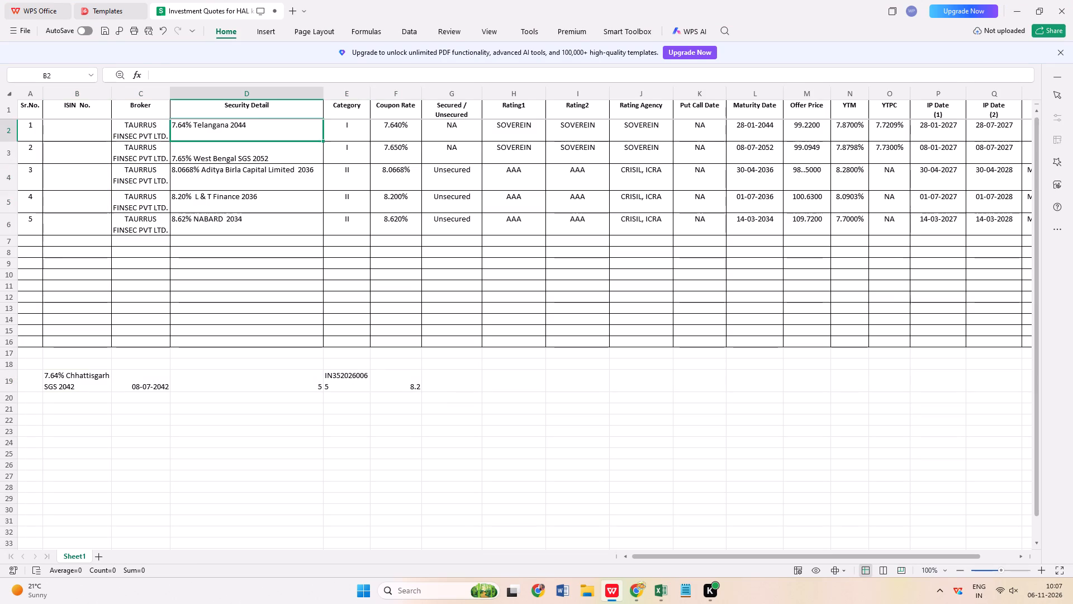
Clear the Security Detail entries for all five quotes, cells D2 to D6, in the investment quotes sheet.
drag(234, 162, 319, 216)
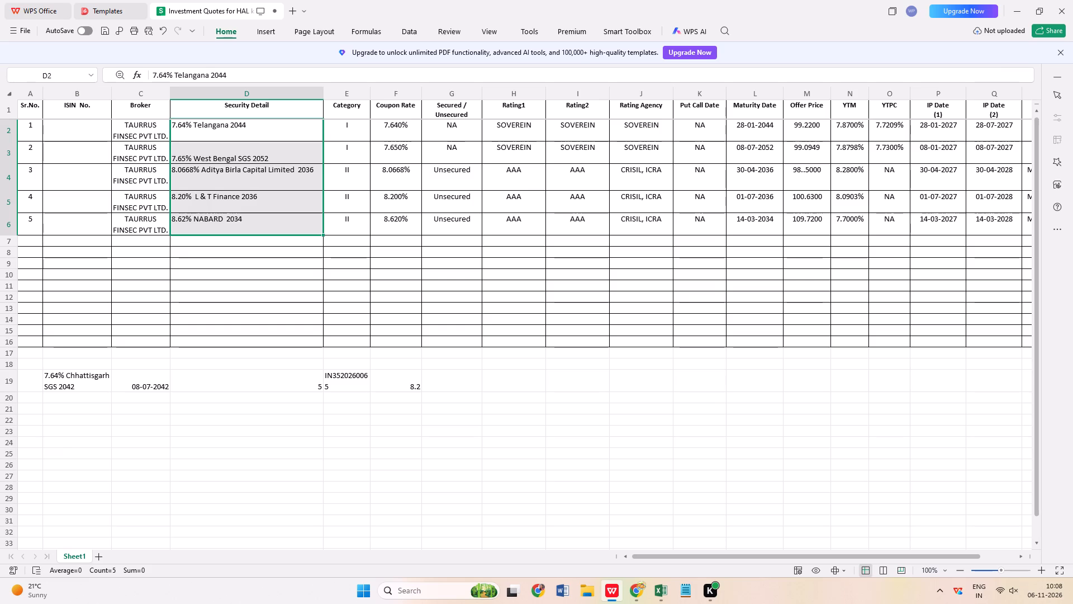
key(Delete)
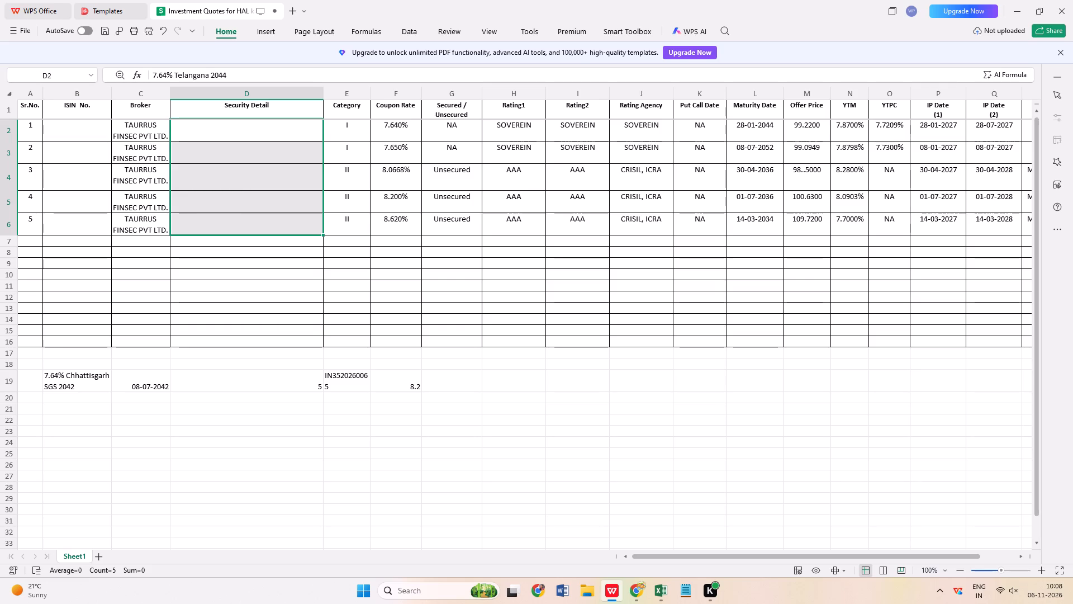
Clear the old quote values from Category through Available for all five quotes, except the SOVEREIN ratings and rating agency of the first two.
drag(352, 131, 461, 183)
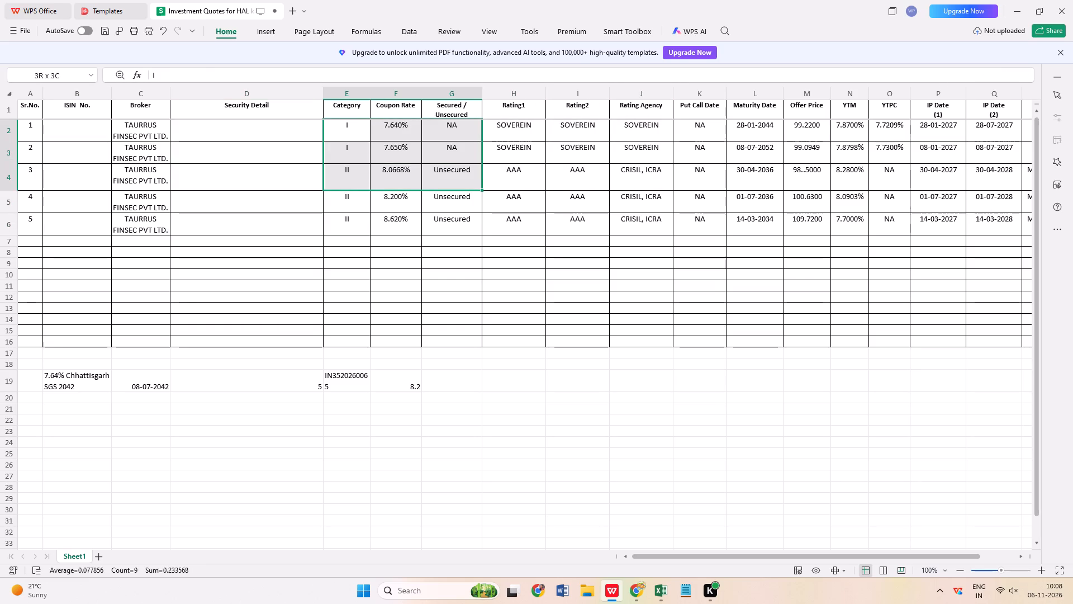
drag(461, 183, 463, 214)
key(Delete)
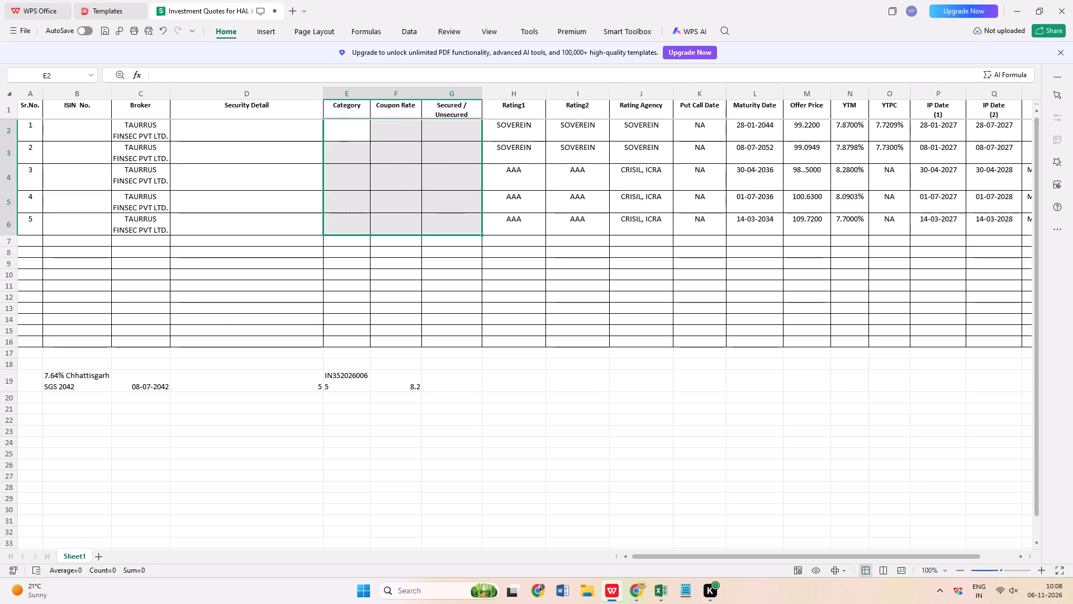
drag(507, 173, 553, 174)
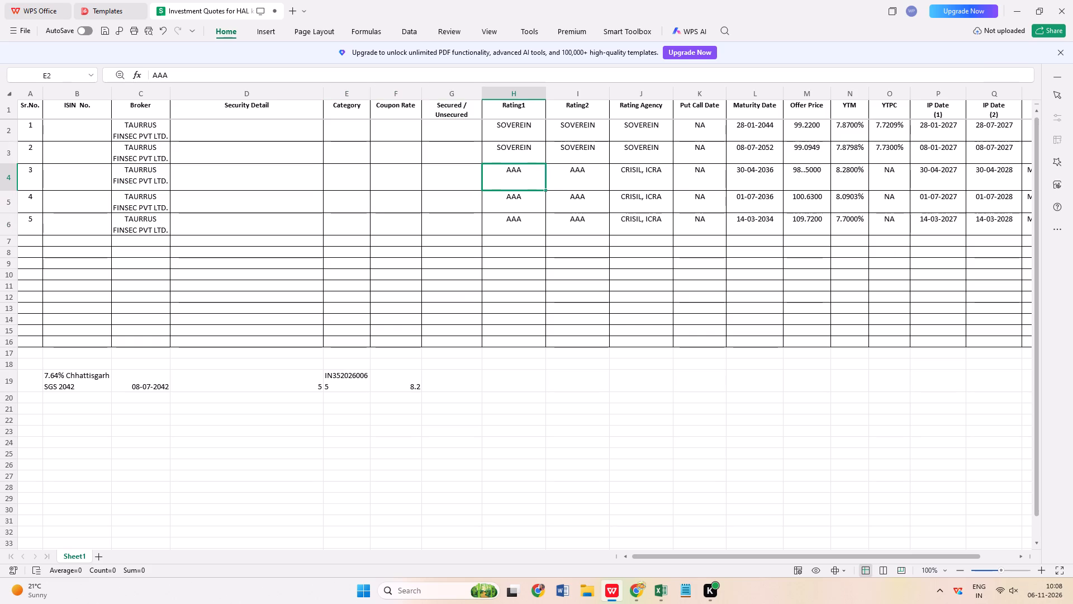
drag(553, 174, 1053, 207)
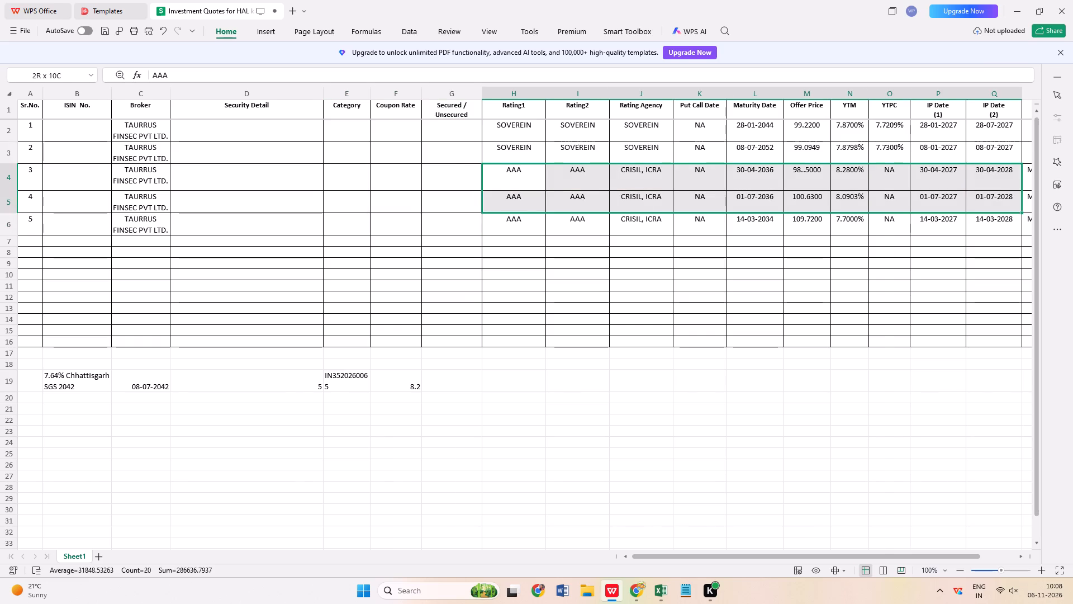
drag(1053, 207, 995, 225)
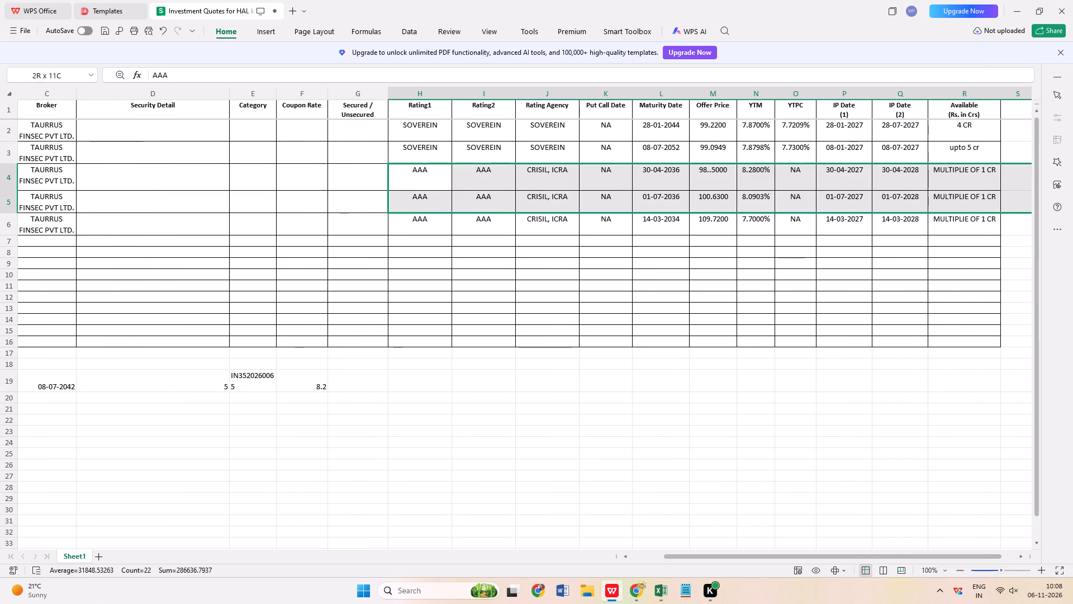
drag(995, 225, 965, 216)
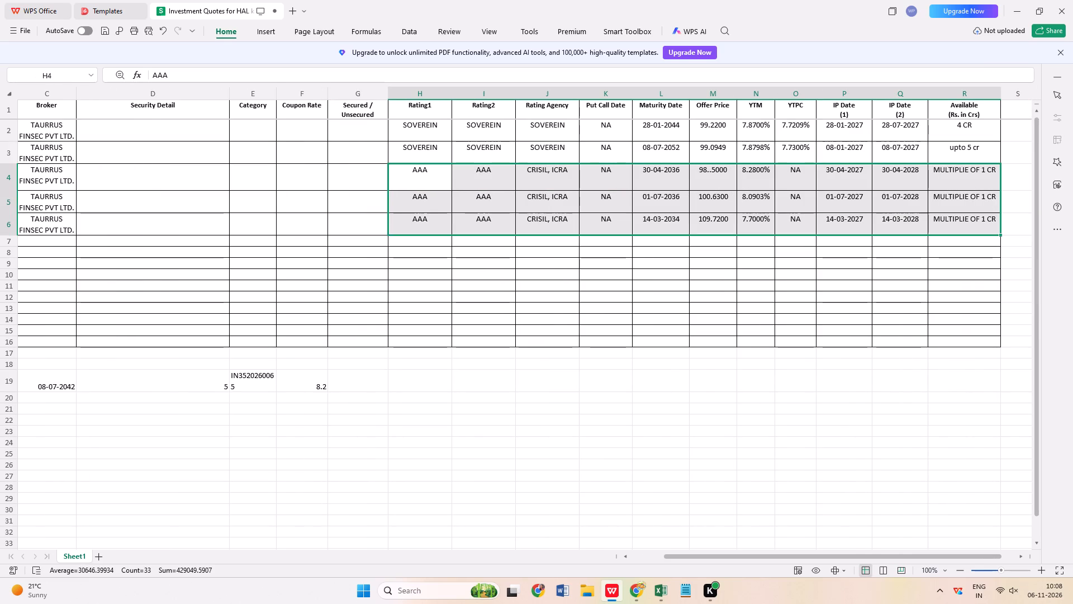
key(Delete)
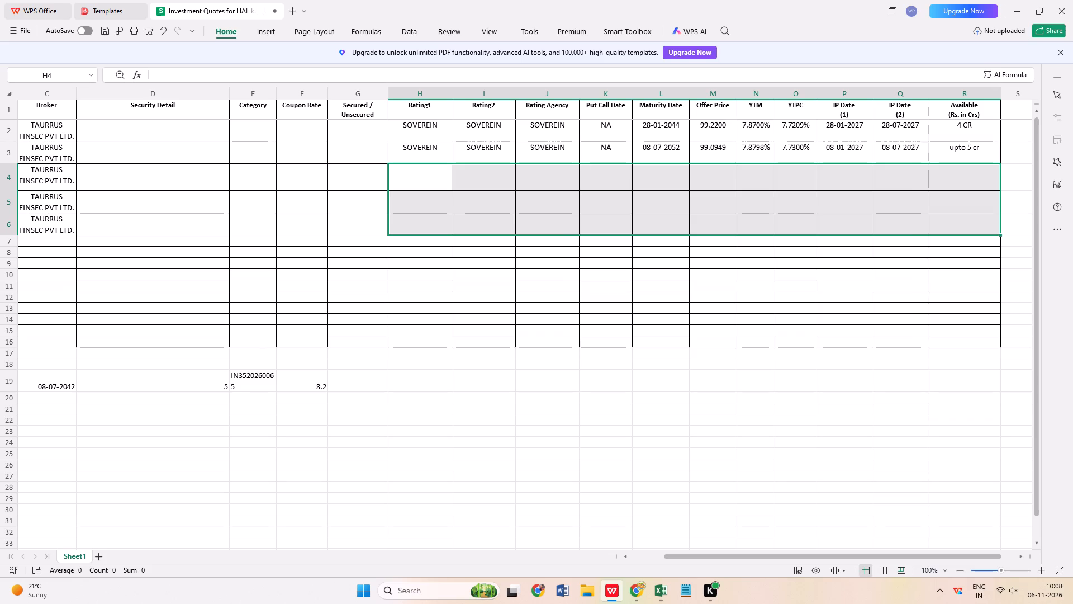
drag(619, 129, 957, 149)
key(Delete)
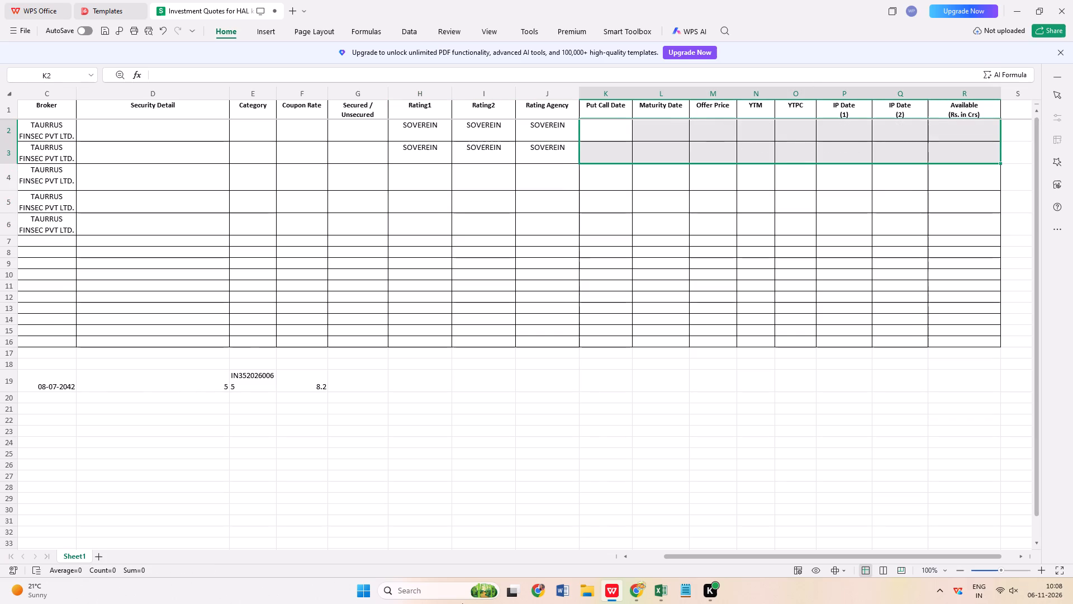
drag(684, 555, 594, 552)
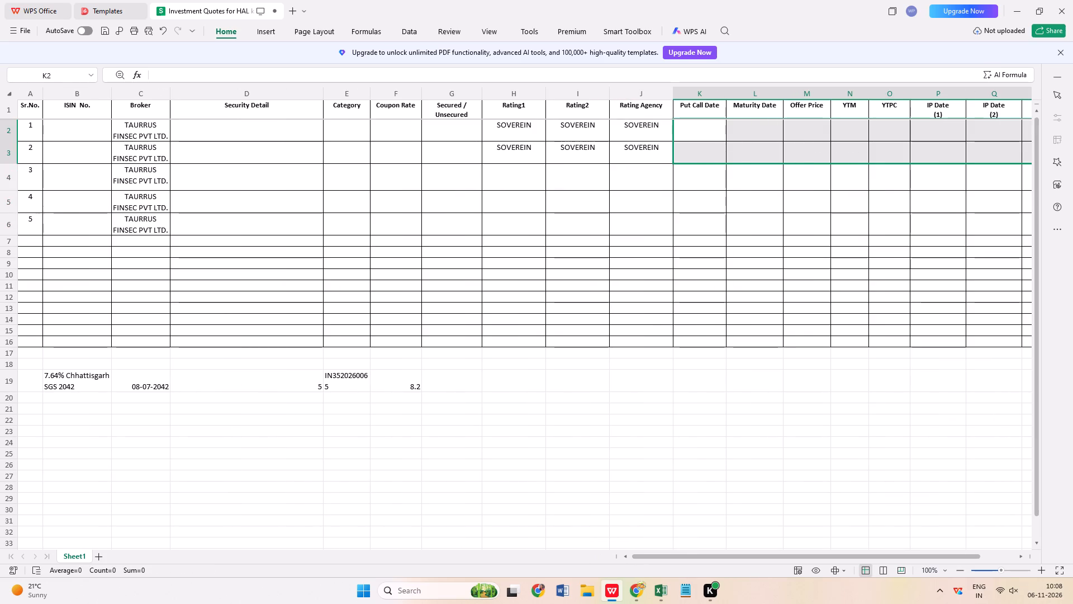
click(363, 377)
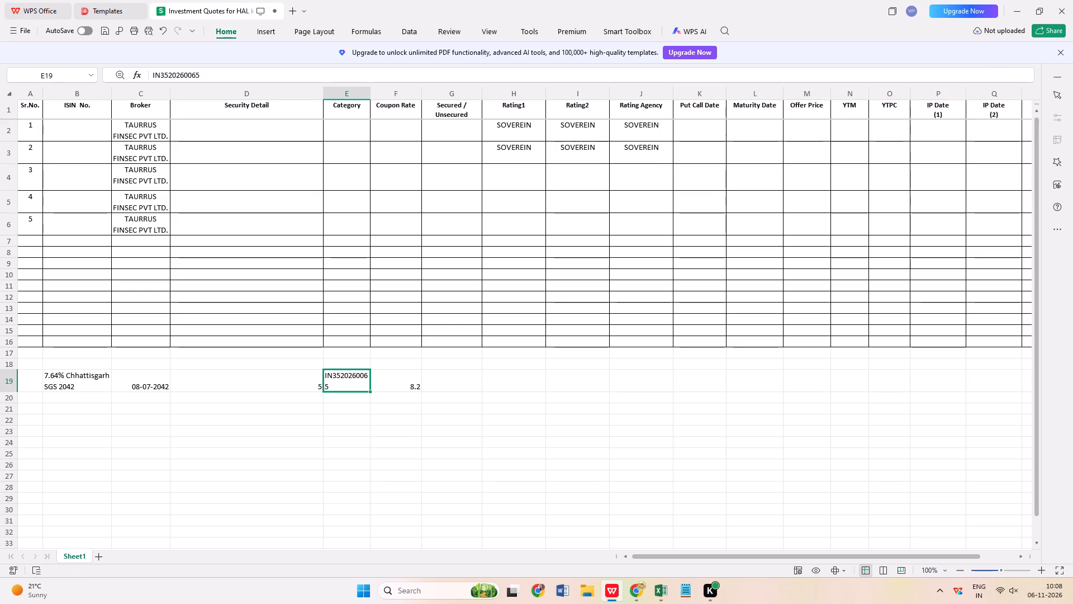
key(ctrl+x)
click(63, 131)
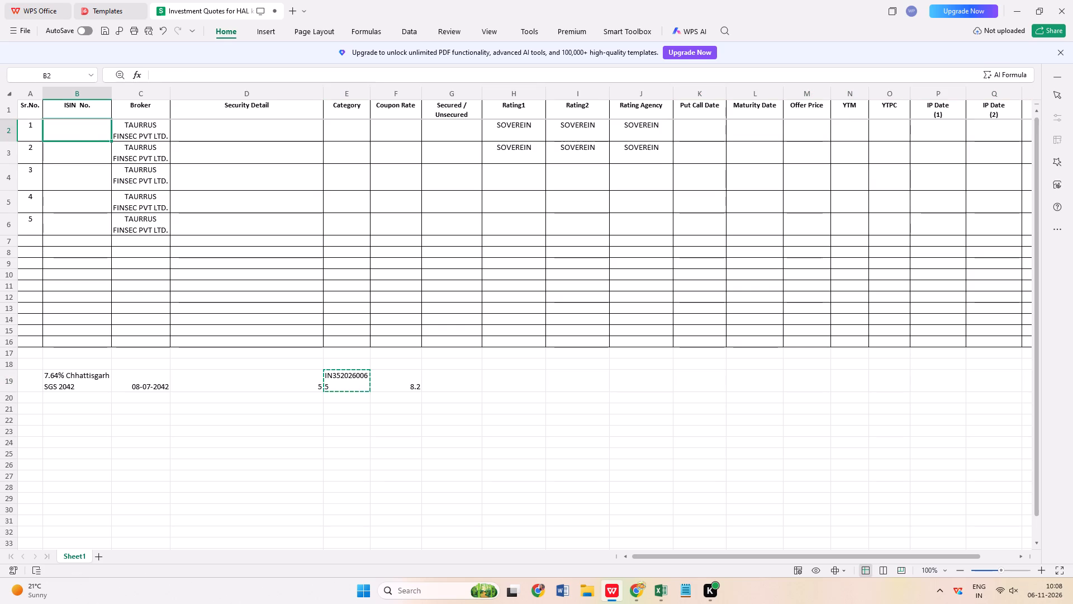
key(ctrl+v)
click(97, 379)
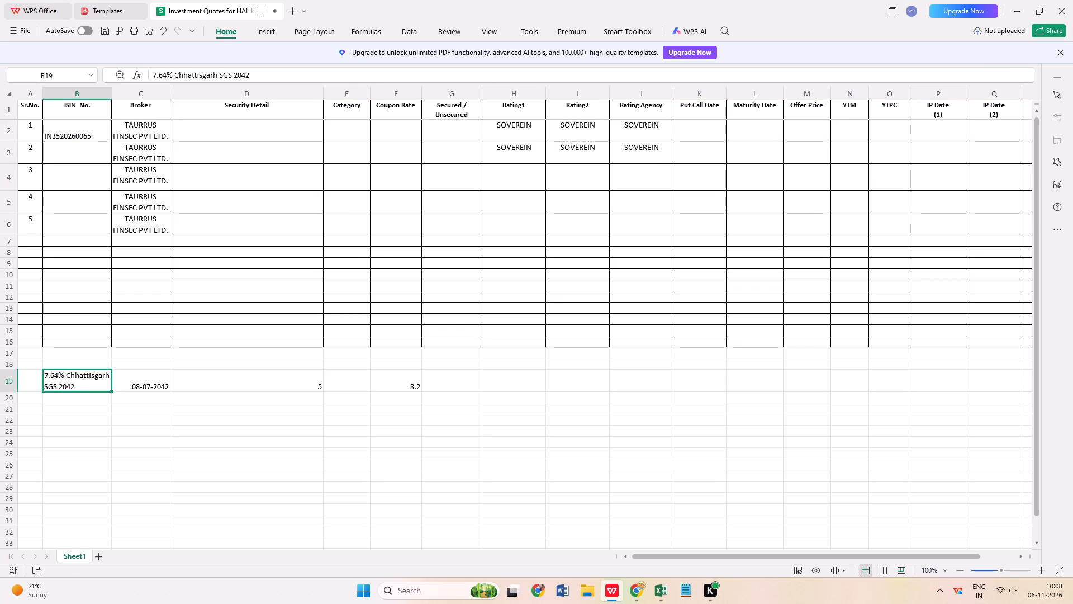
key(ctrl+x)
click(242, 128)
key(ctrl+v)
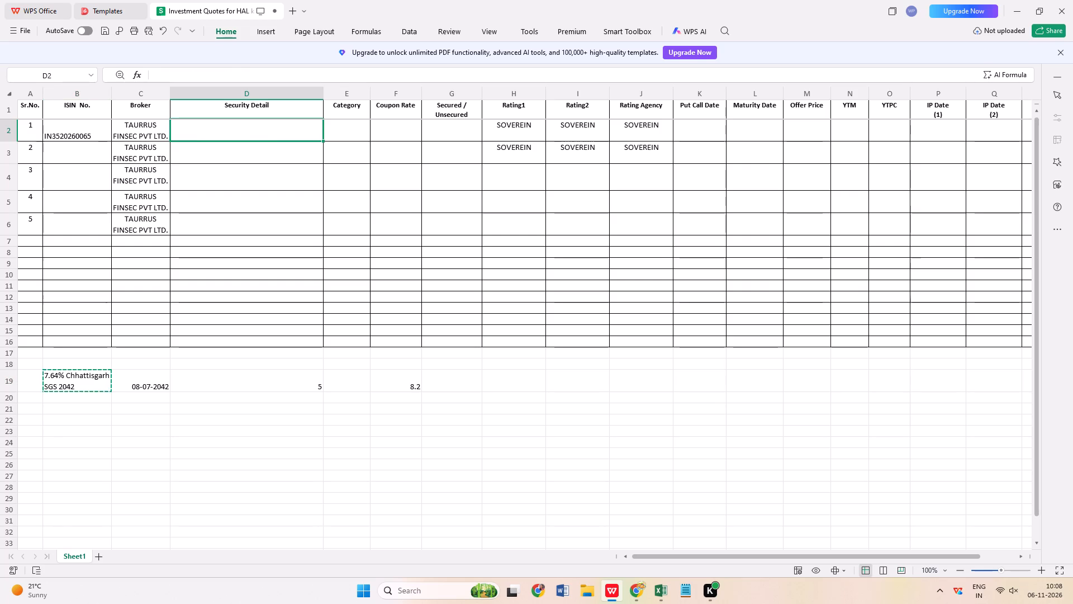
For the Chhattisgarh SGS quote, enter Category I, Coupon Rate 7.64%, and NA for both Secured / Unsecured and Put Call Date.
click(358, 128)
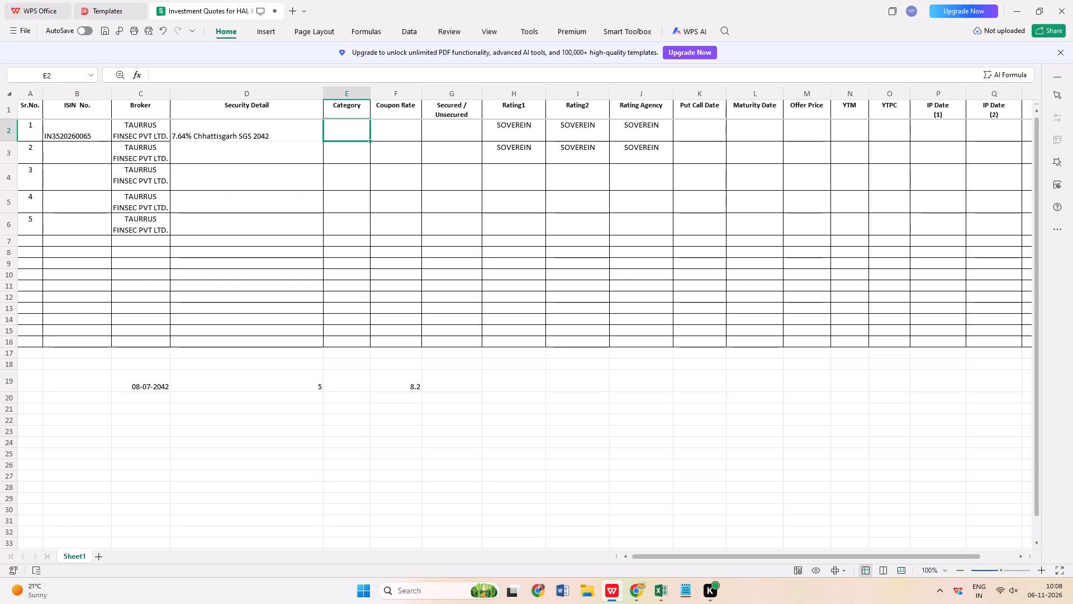
key(i)
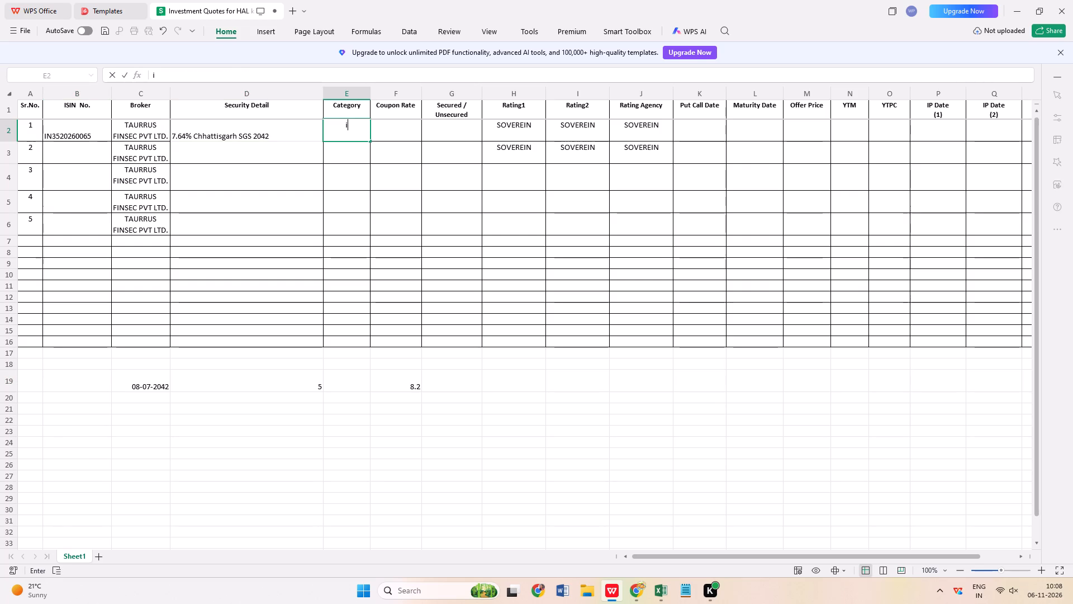
key(BackSpace)
key(shift+i)
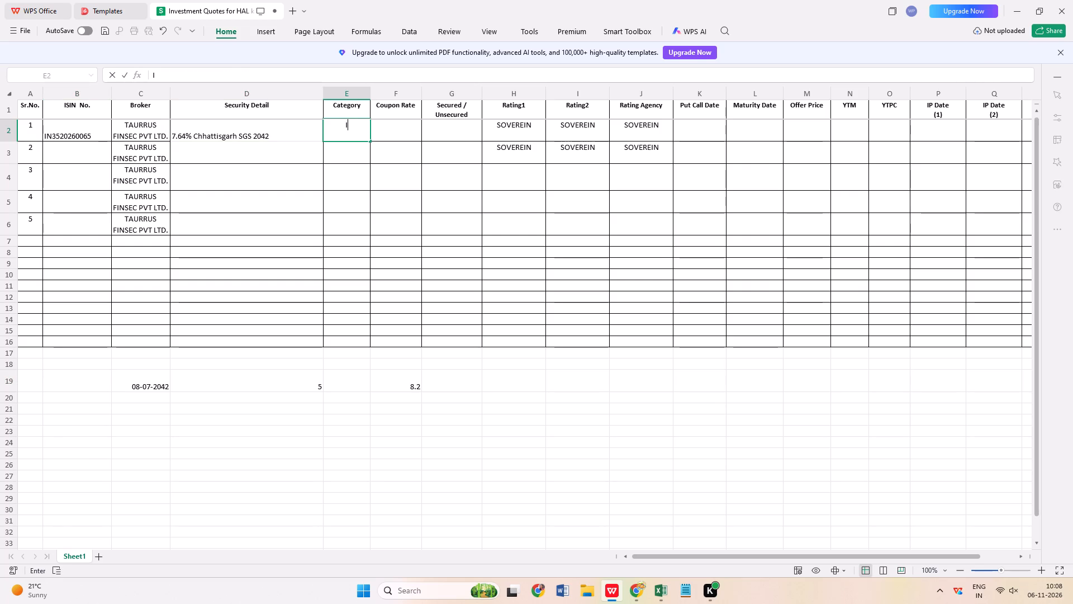
click(392, 132)
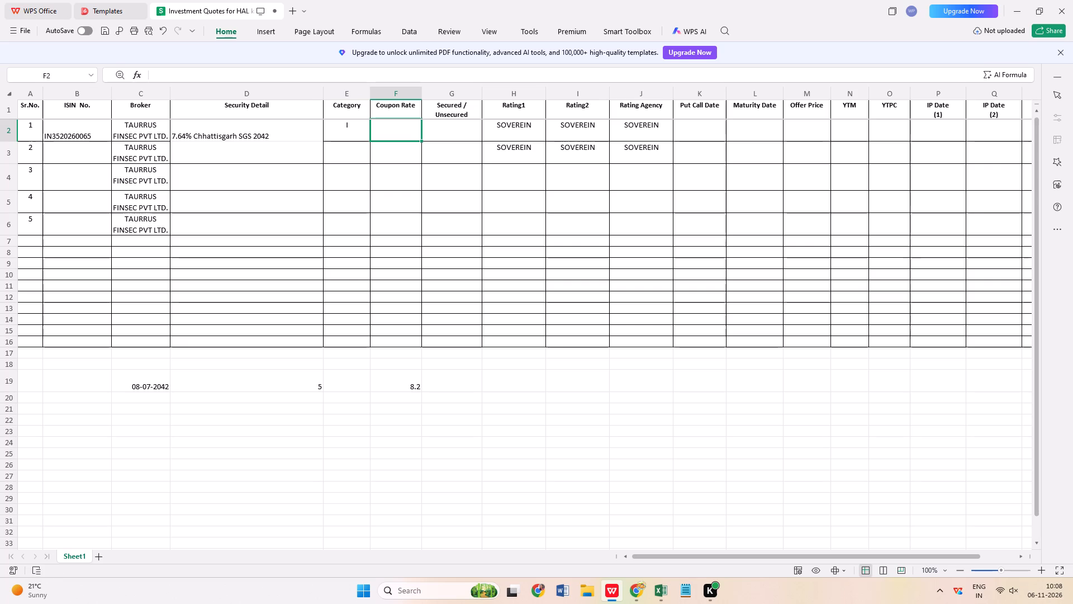
text(7.64)
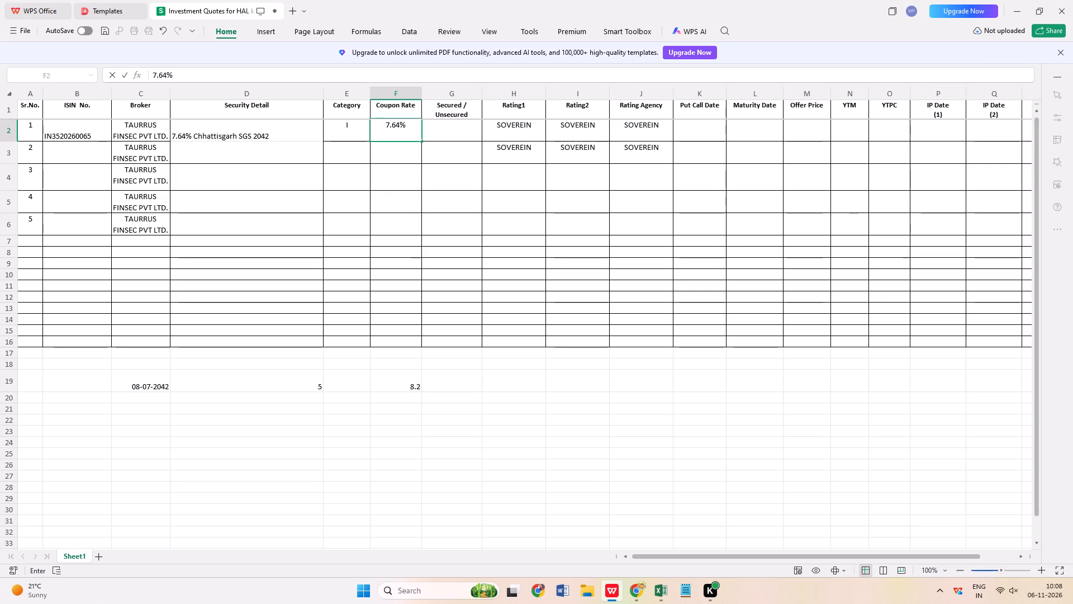
click(460, 131)
text(na)
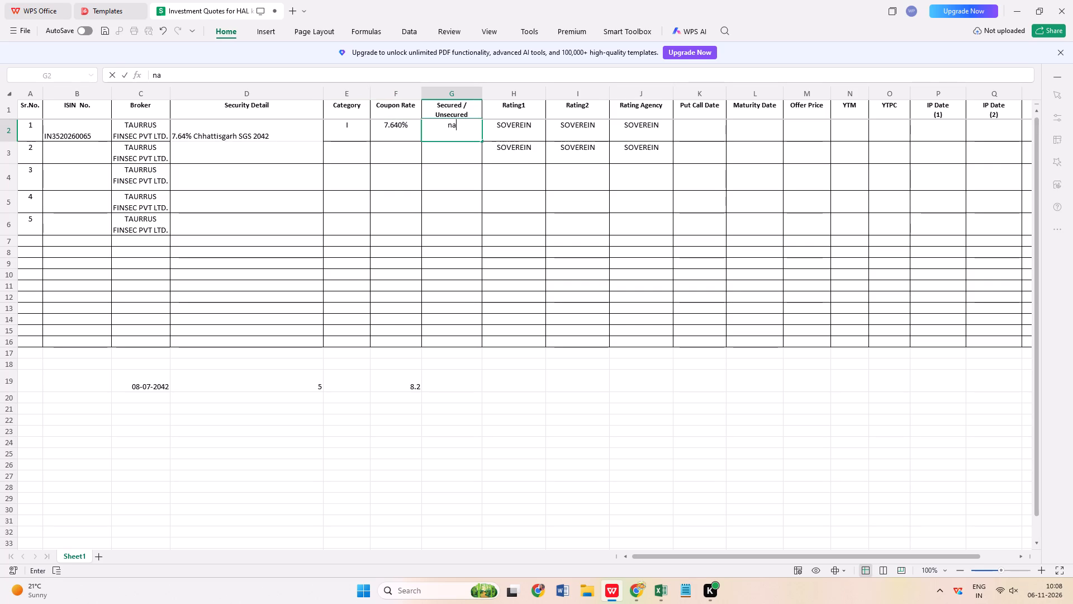
key(BackSpace)
text(NA)
click(702, 134)
text(NA)
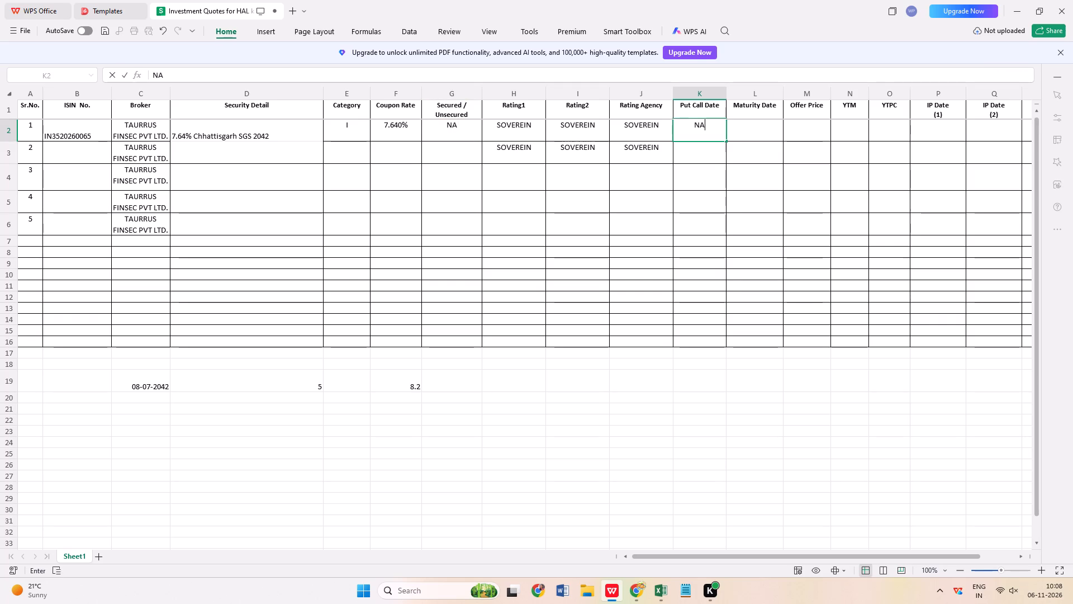
Enter the Chhattisgarh SGS quote's Maturity Date as 08/07/2042, Offer Price as 103.07 and YTPC as NA.
click(753, 131)
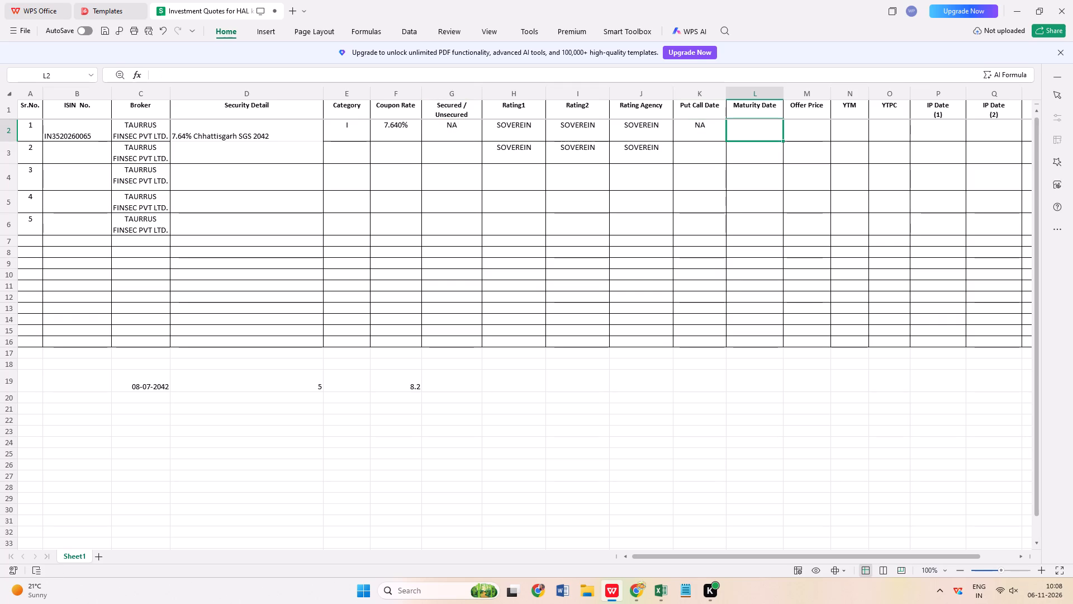
text(08/0)
text(7/20)
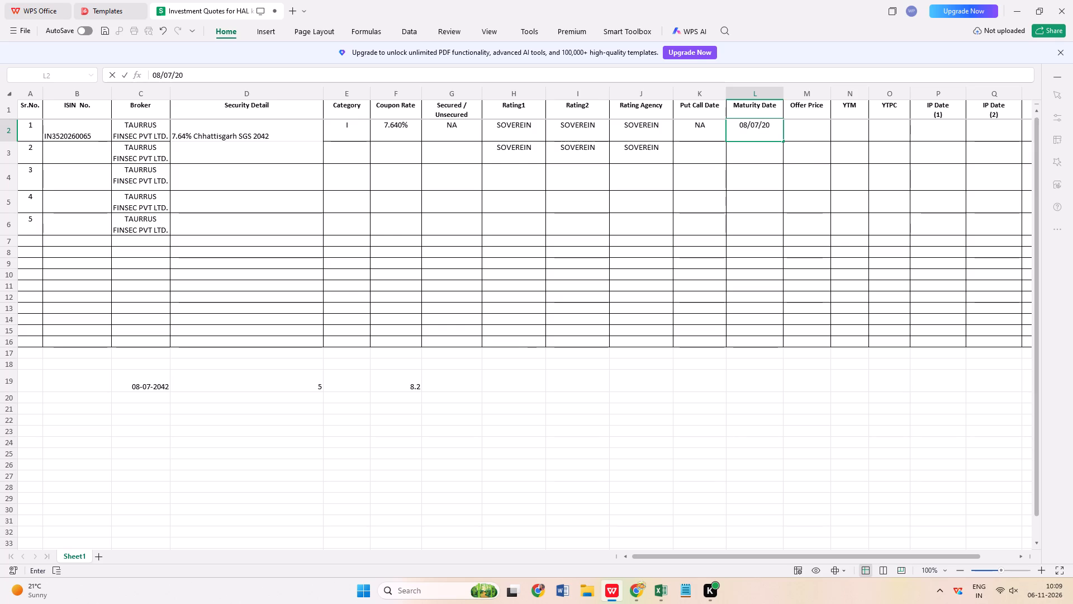
text(42)
click(803, 130)
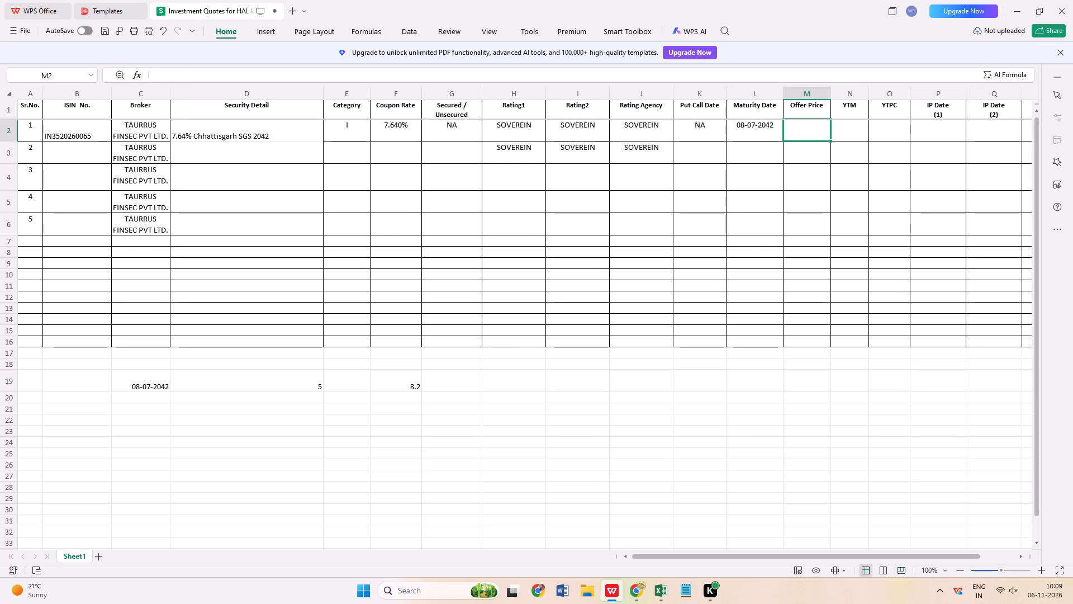
text(103.07)
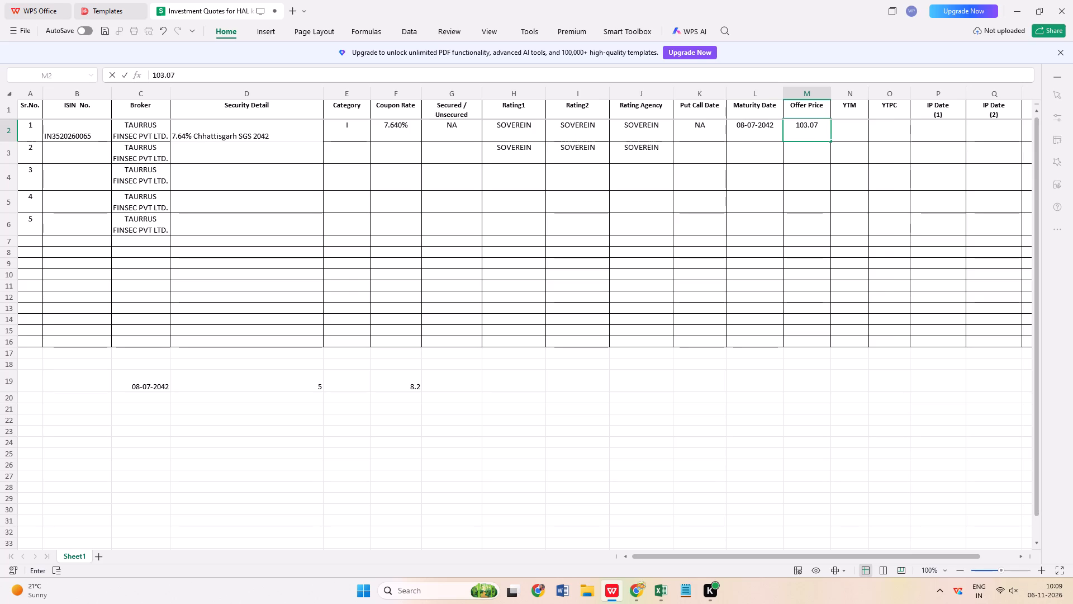
click(885, 139)
text(NA)
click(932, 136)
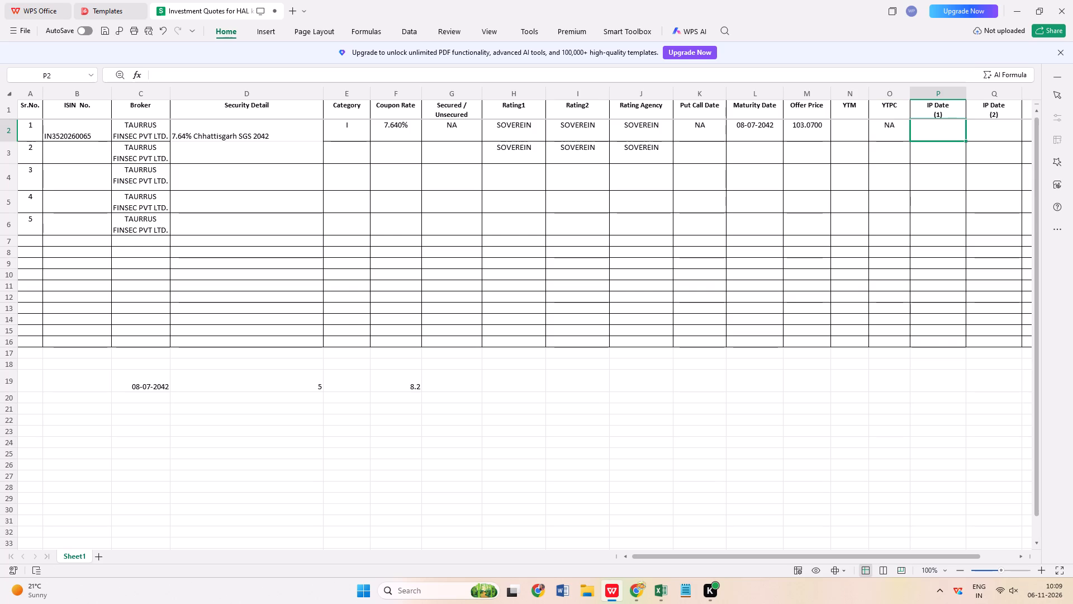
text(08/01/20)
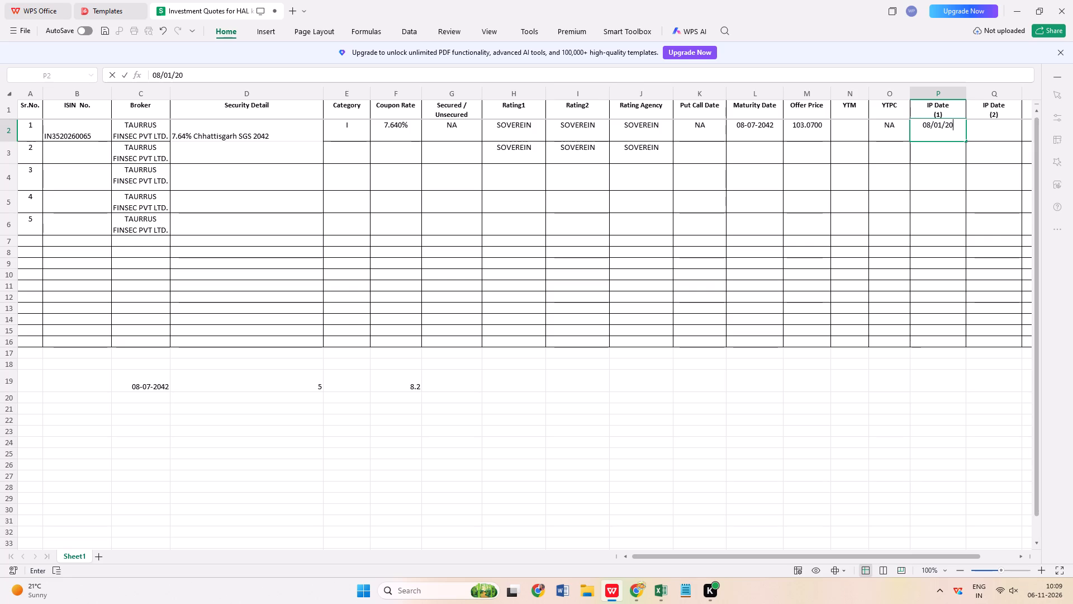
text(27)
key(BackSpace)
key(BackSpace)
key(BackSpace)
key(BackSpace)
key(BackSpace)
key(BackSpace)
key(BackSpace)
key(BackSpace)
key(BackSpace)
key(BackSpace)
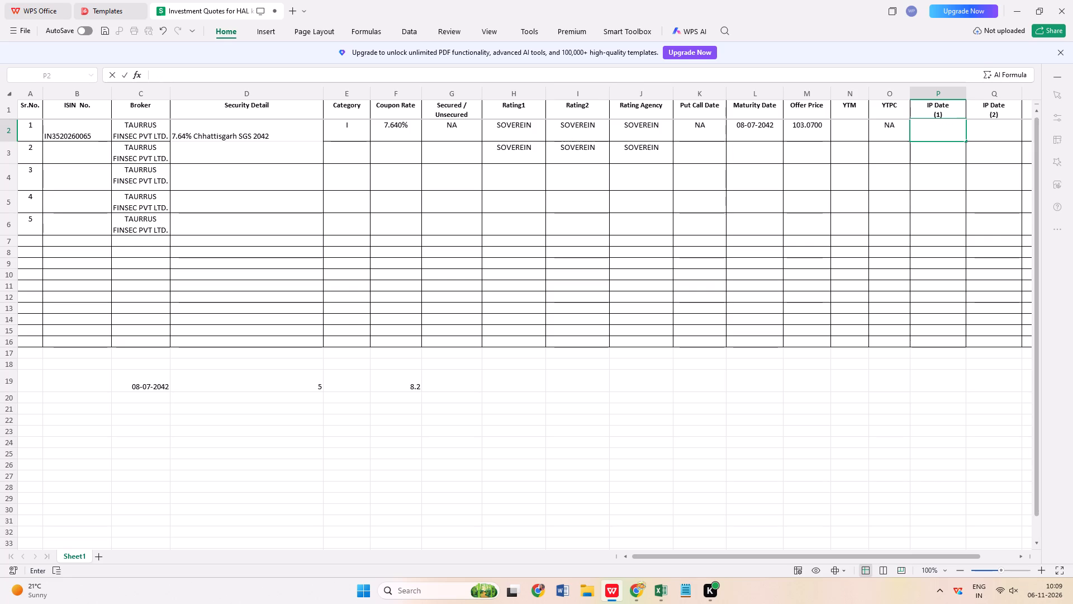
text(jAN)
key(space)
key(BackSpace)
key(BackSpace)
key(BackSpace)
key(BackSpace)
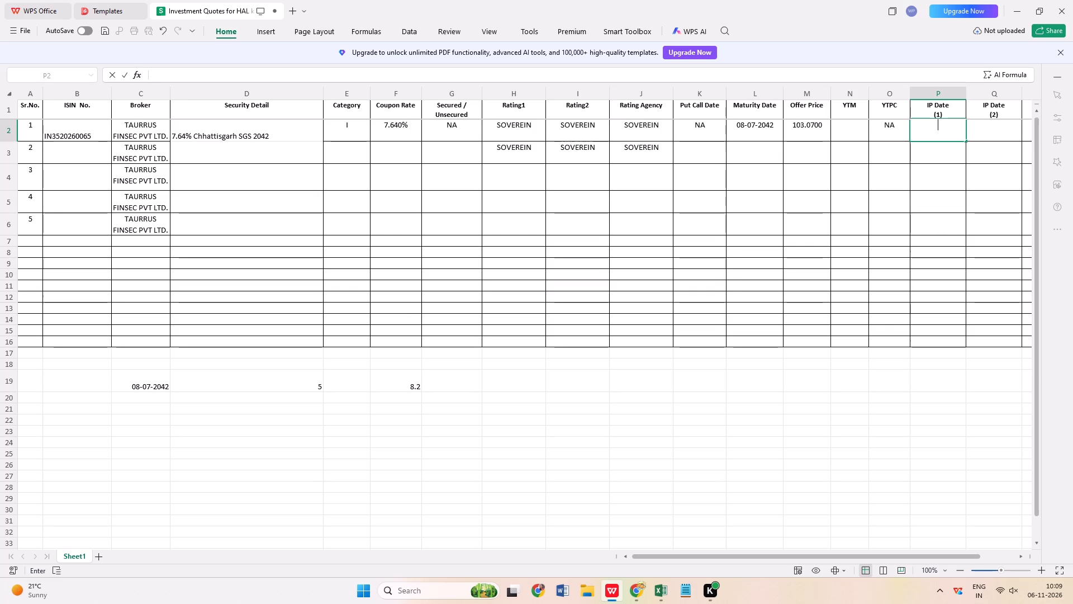
Enter 8 Jan & 8jUL in the Chhattisgarh SGS quote's IP Date (1) cell.
text(8U)
key(BackSpace)
text(Jn)
key(BackSpace)
text(an & *)
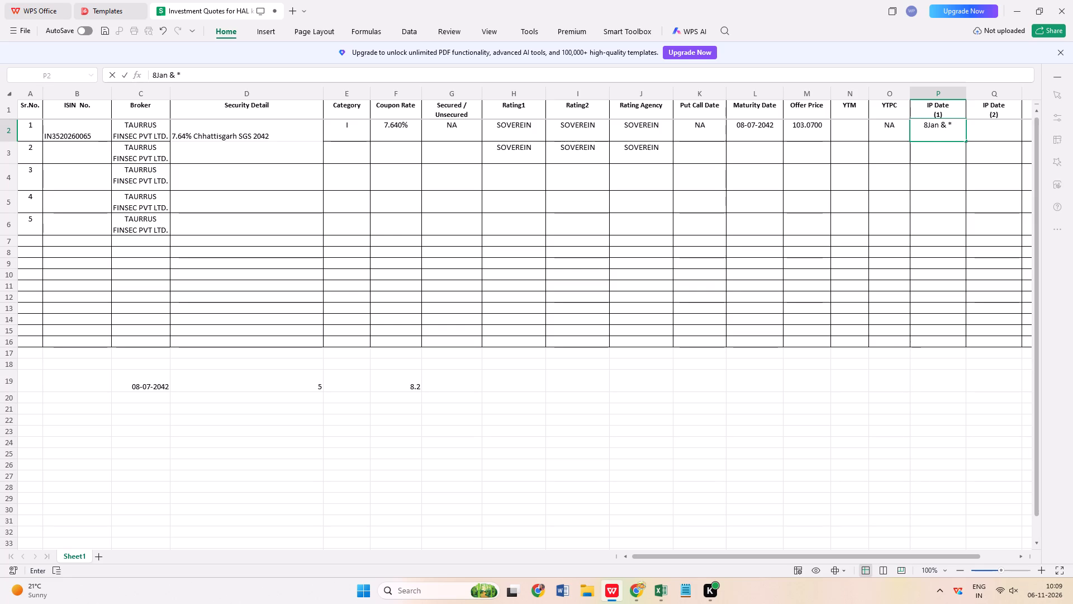
key(BackSpace)
key(Left)
key(Left)
key(Left)
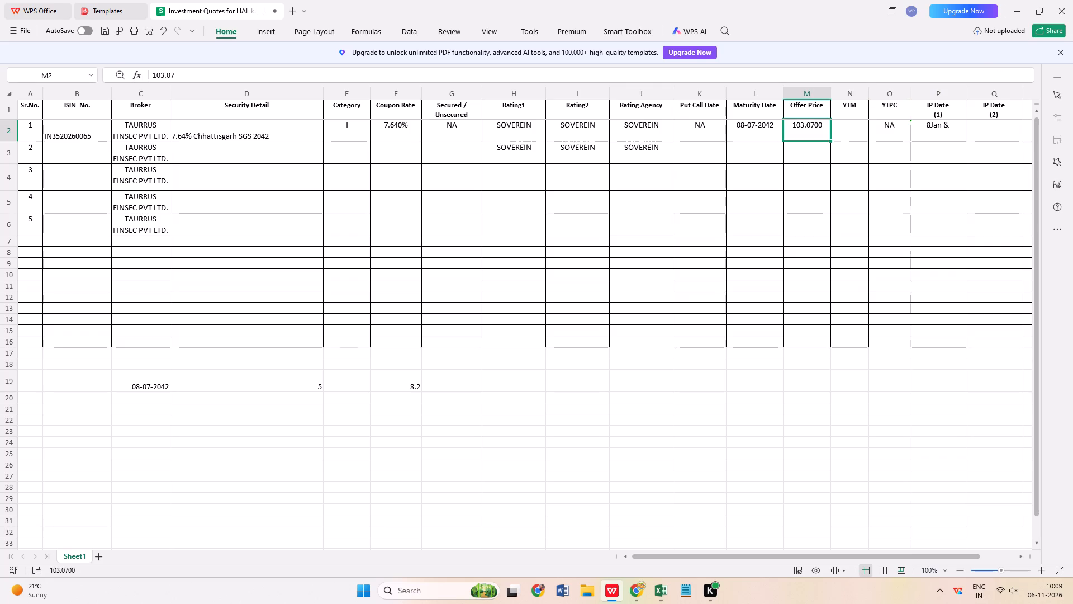
double_click(931, 124)
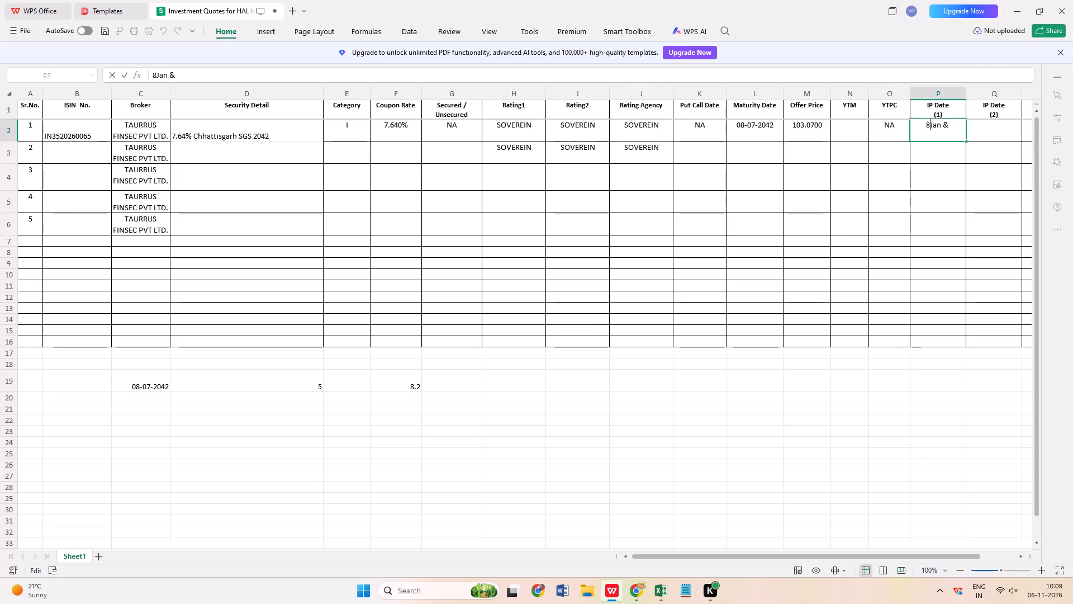
key(space)
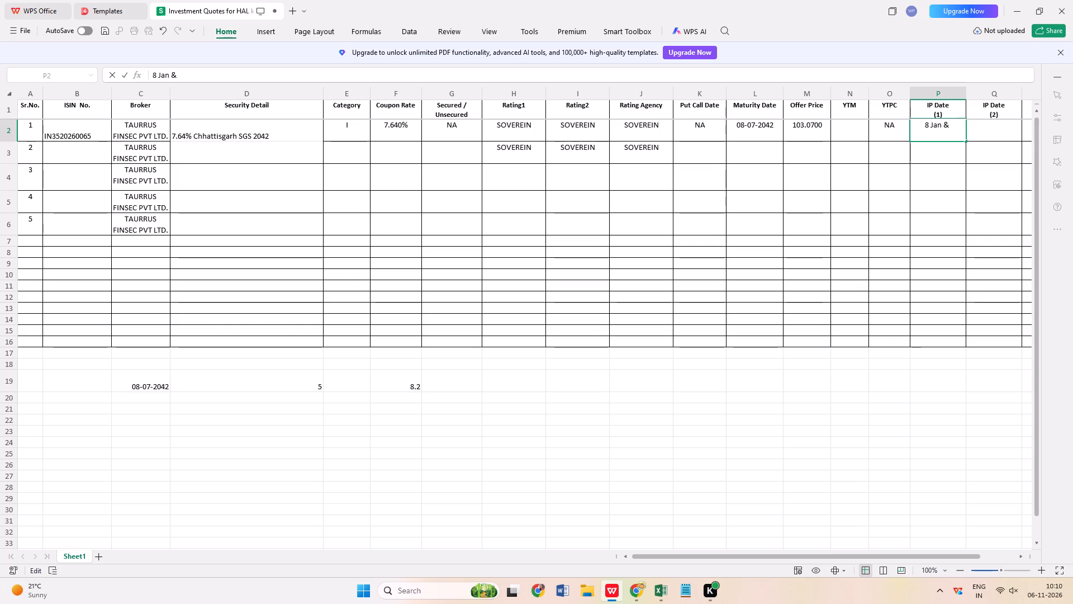
double_click(957, 123)
key(space)
text(8)
text(jUL)
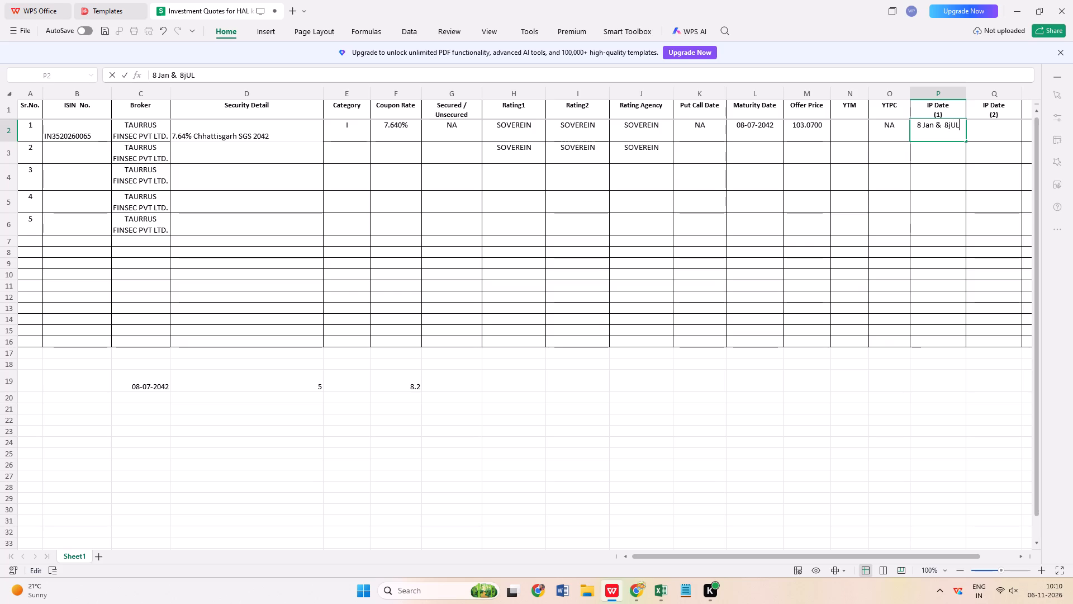
Enter 8 Jul as the Chhattisgarh SGS quote's IP Date (2).
click(996, 135)
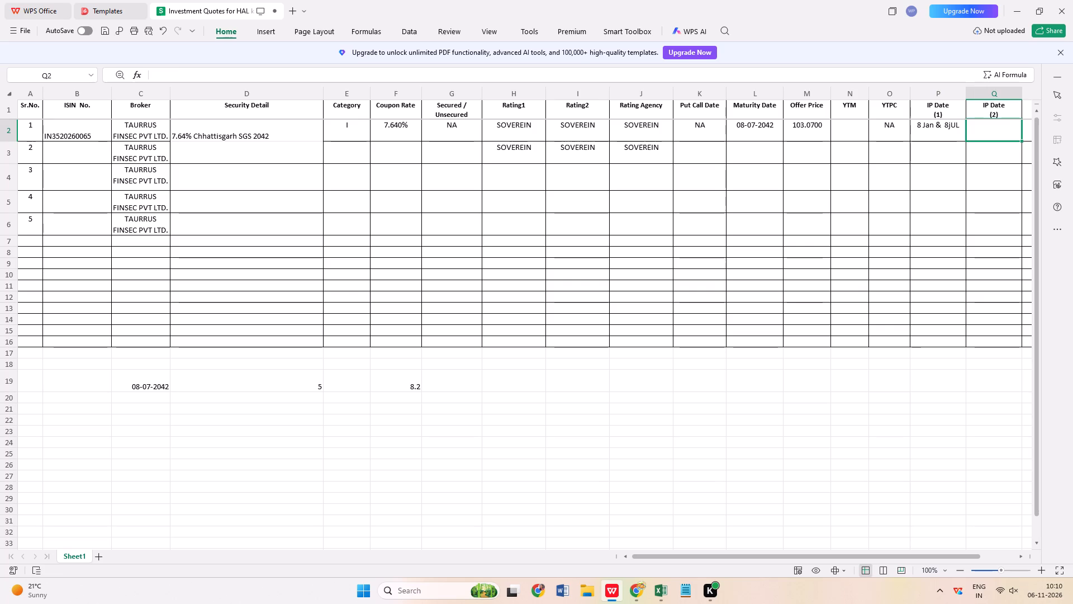
key(Right)
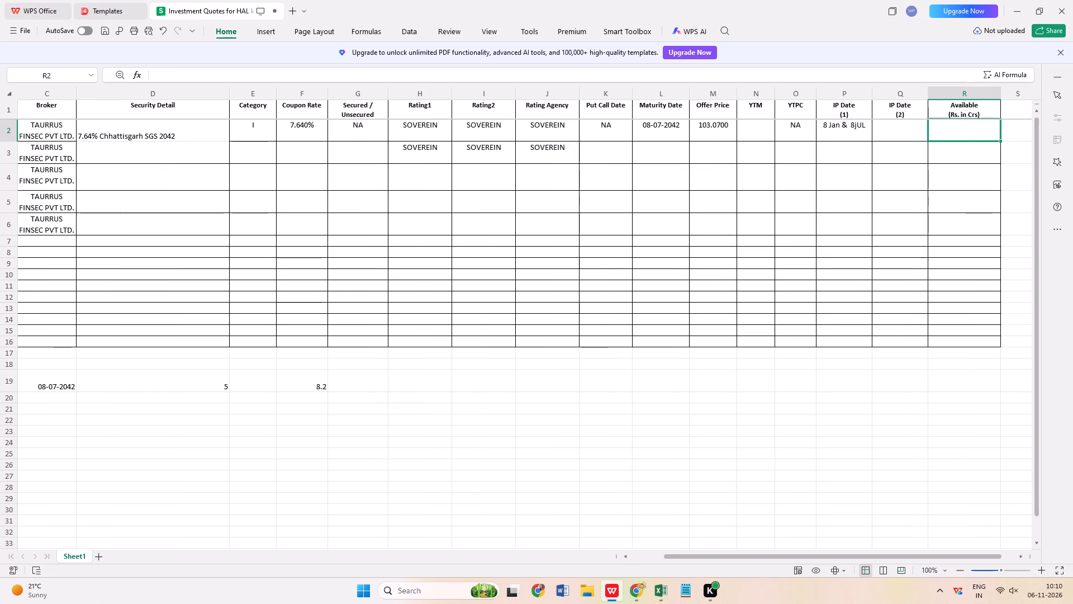
click(902, 128)
text(8)
key(space)
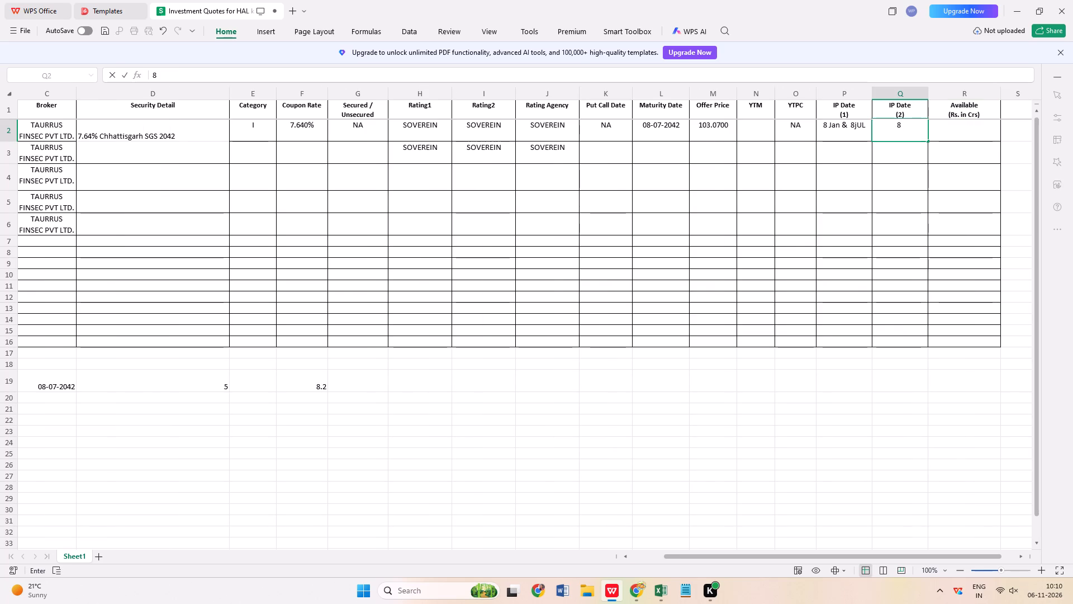
text(Jul)
Shorten the Chhattisgarh SGS quote's IP Date (1) entry to 8 Jan only.
double_click(866, 125)
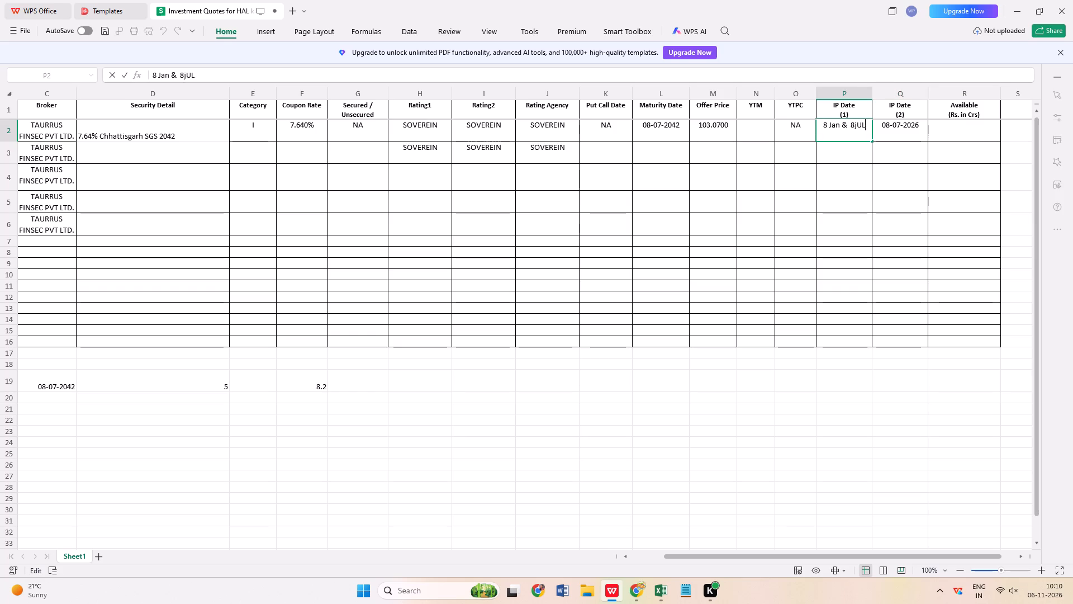
key(BackSpace)
key(BackSpace)
key(BackSpace)
key(BackSpace)
key(BackSpace)
key(BackSpace)
key(BackSpace)
Enter 2.3 CR as the Available amount for the Chhattisgarh SGS quote.
click(950, 132)
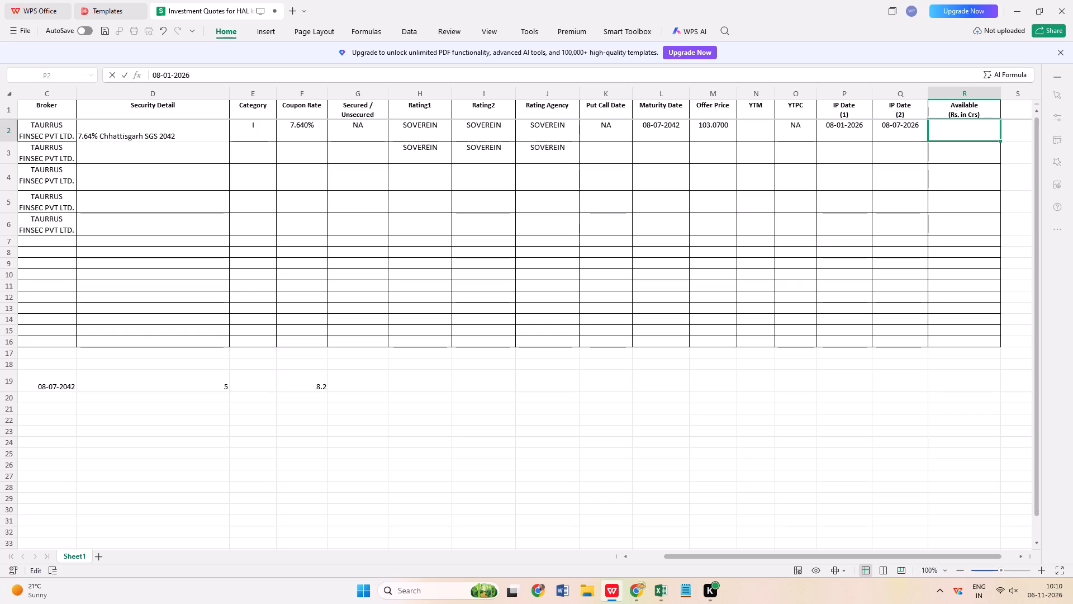
text(2.3 CR)
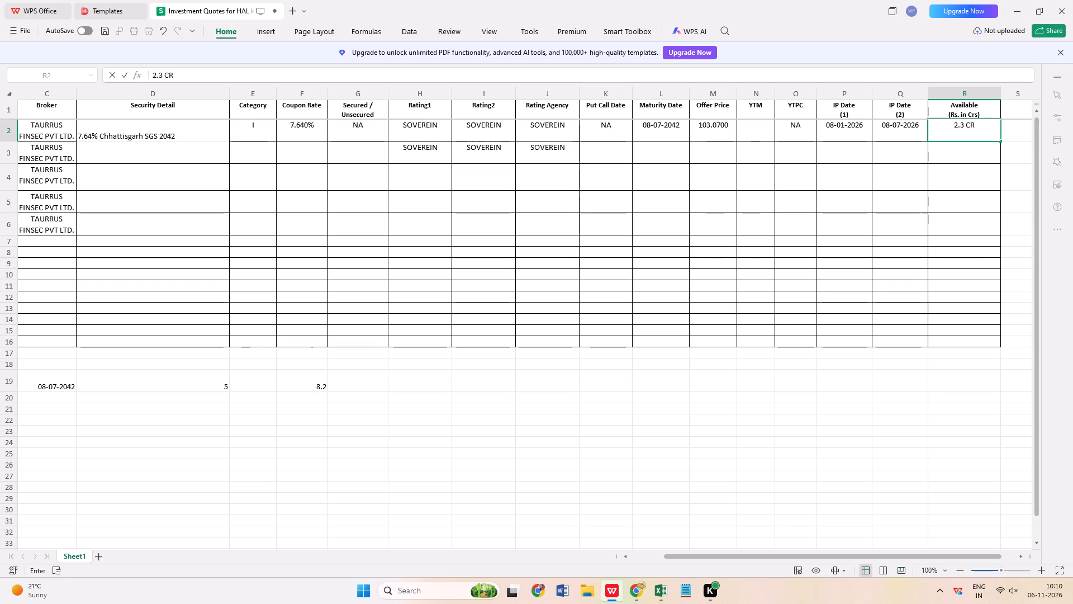
Enter 8.23% Rajasthan 2042 as the second quote's Security Detail.
click(176, 156)
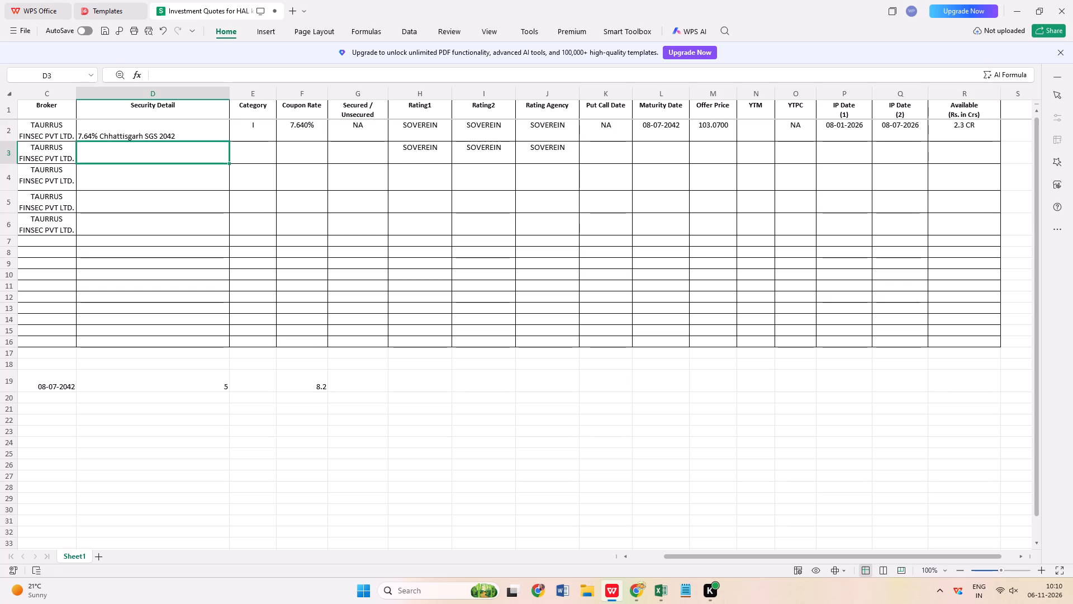
text(8.23)
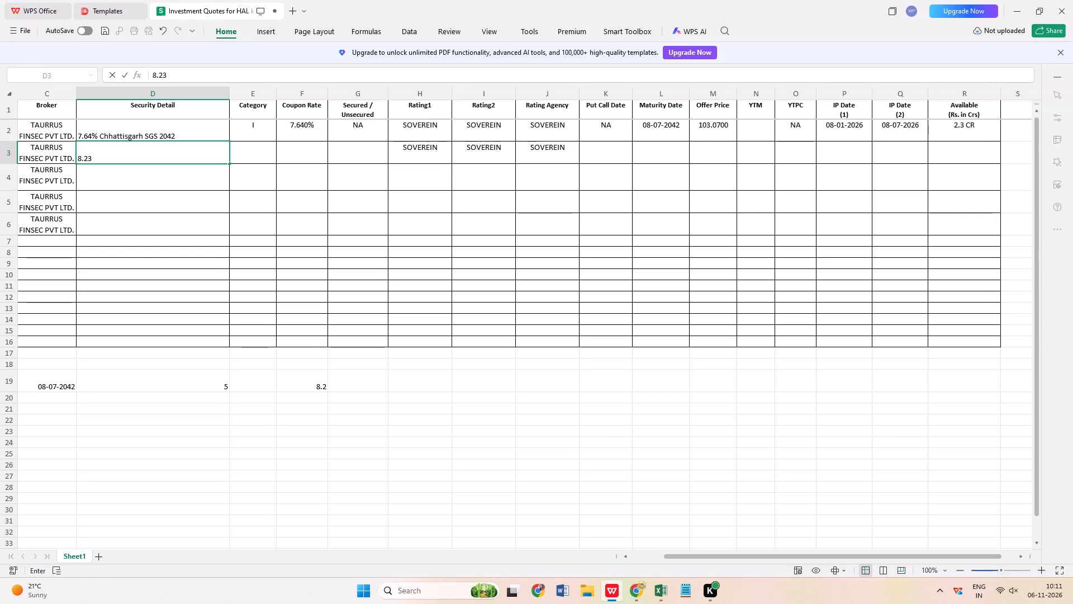
text(%)
key(space)
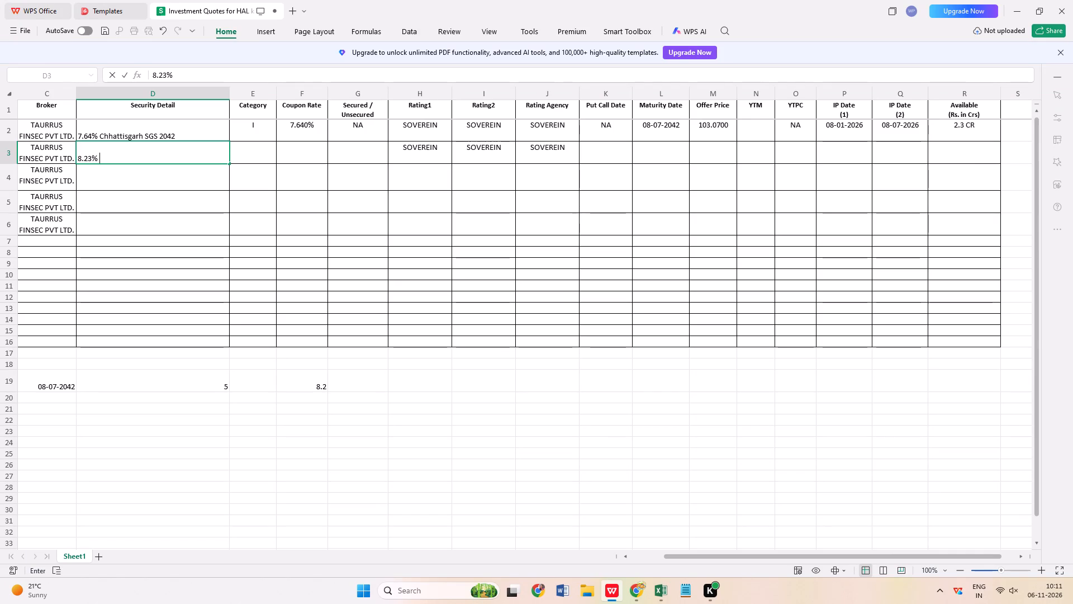
text(rAJASTHAN)
key(space)
key(BackSpace)
key(BackSpace)
key(BackSpace)
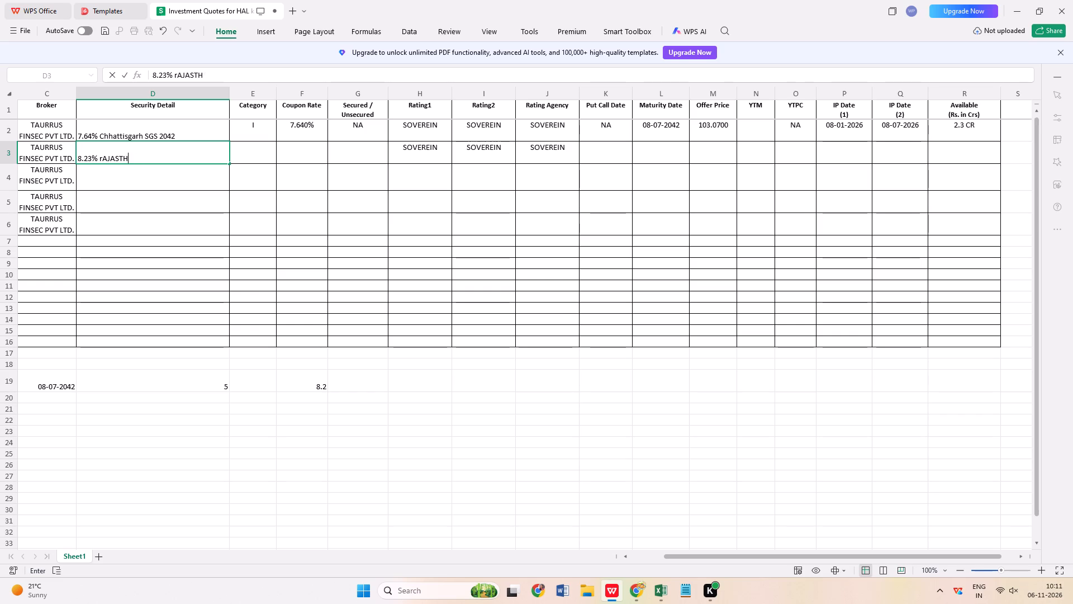
key(BackSpace)
key(BackSpace)
key(BackSpace)
key(BackSpace)
key(BackSpace)
key(BackSpace)
key(BackSpace)
key(shift+r)
text(ajasthan)
key(space)
text(2042)
scroll(176, 155, up, 1)
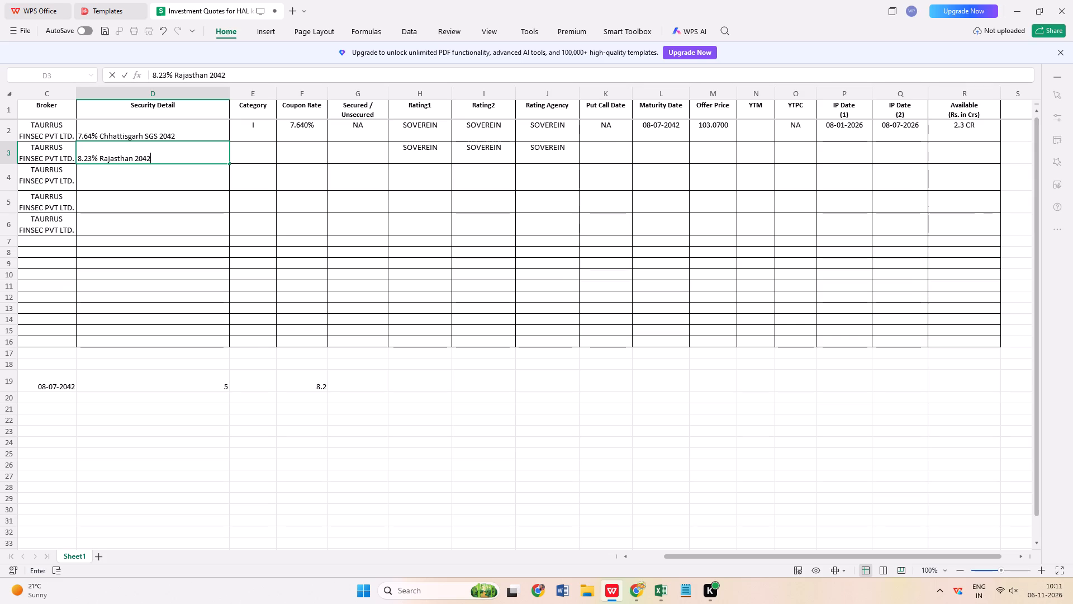
Enter 1 as the Category of the Rajasthan quote.
click(261, 154)
key(1)
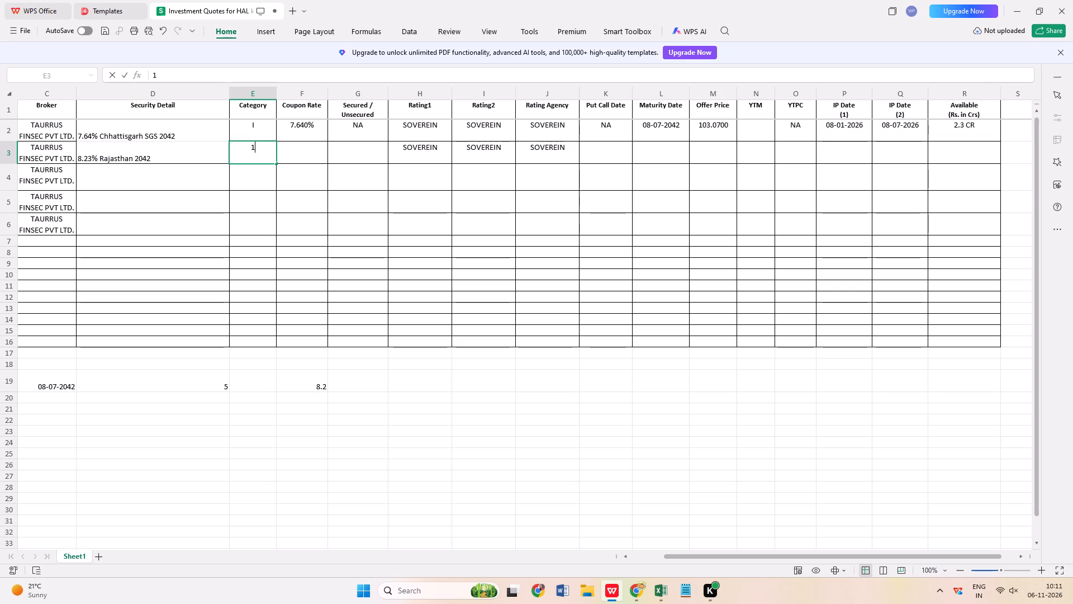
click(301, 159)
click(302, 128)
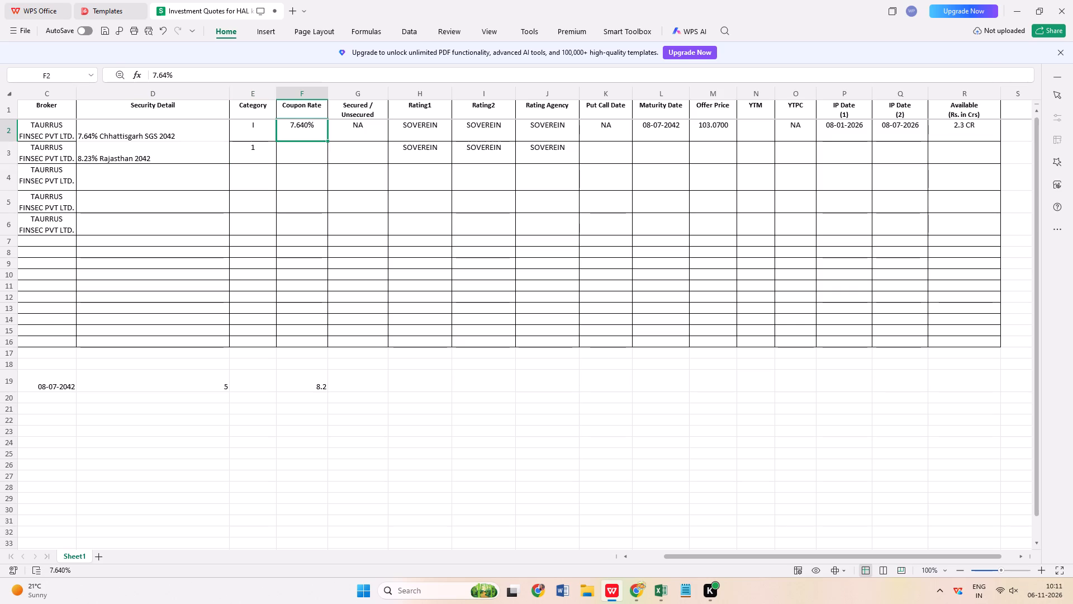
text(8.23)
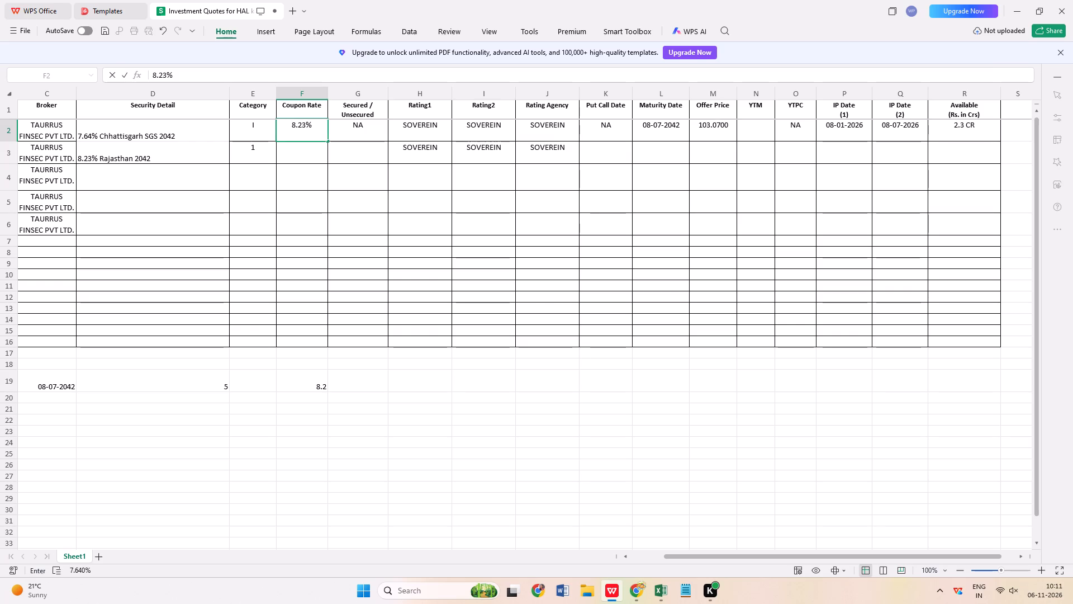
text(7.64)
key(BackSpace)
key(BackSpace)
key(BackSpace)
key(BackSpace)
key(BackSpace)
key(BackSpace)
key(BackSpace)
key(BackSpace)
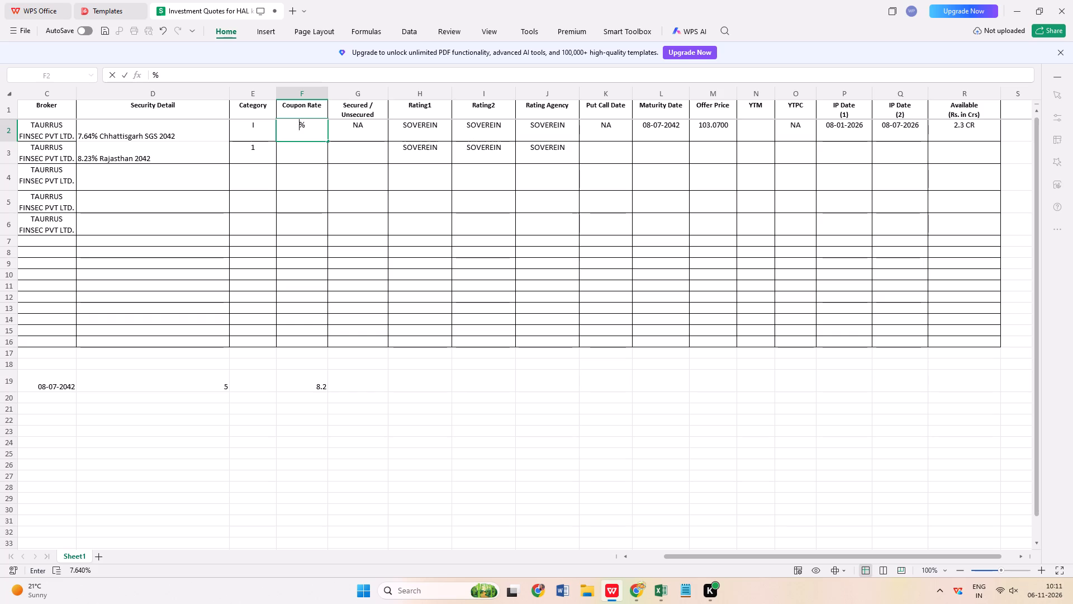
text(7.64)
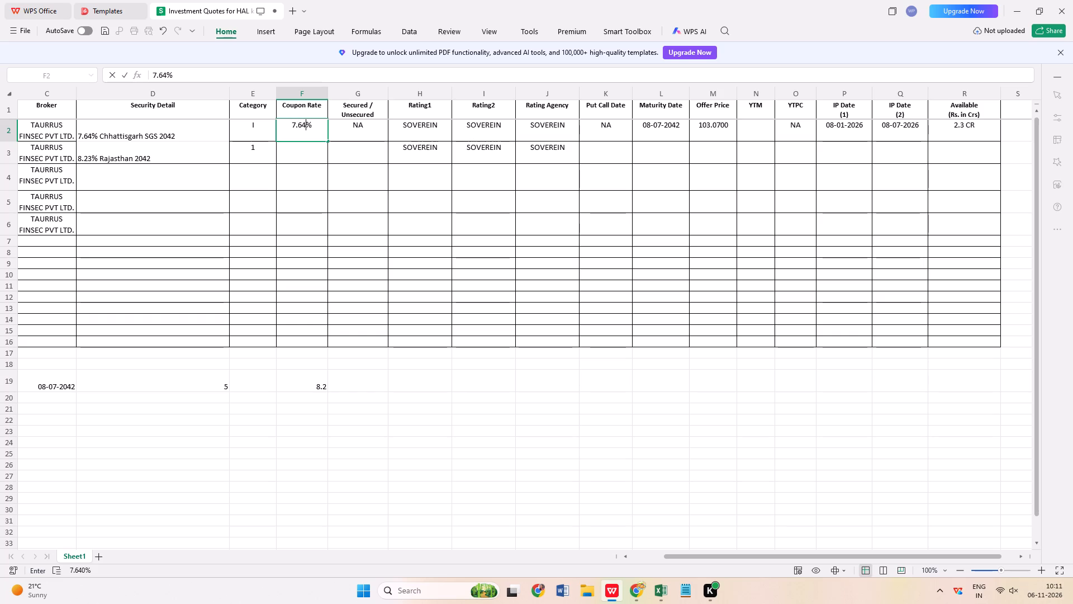
For the Rajasthan quote, enter Coupon Rate 8.23%, na for Secured / Unsecured, and NA for Put Call Date.
click(301, 154)
text(8.23)
click(363, 162)
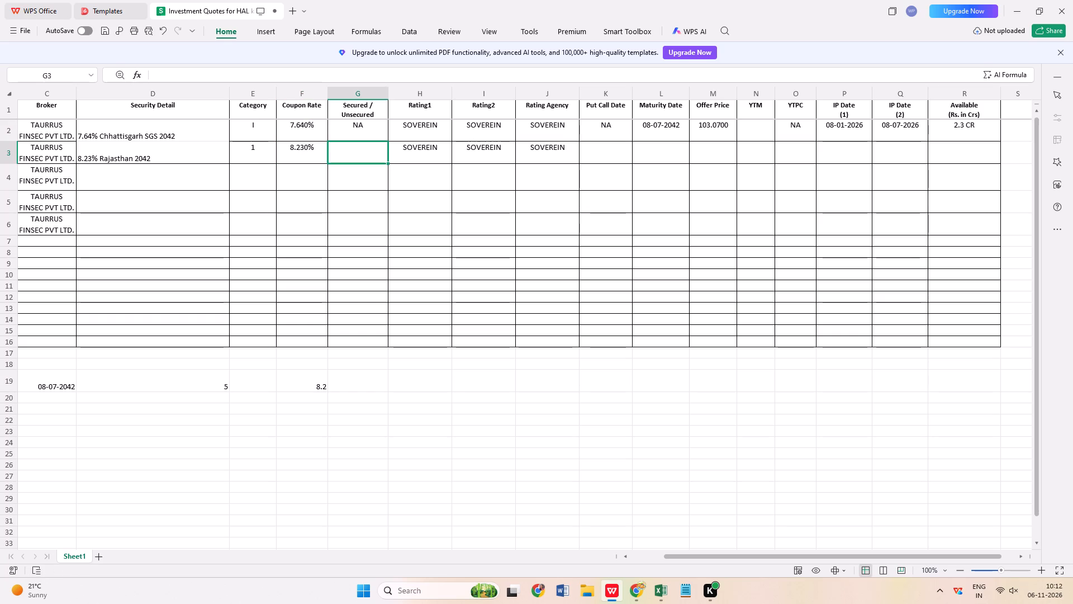
text(na)
click(596, 148)
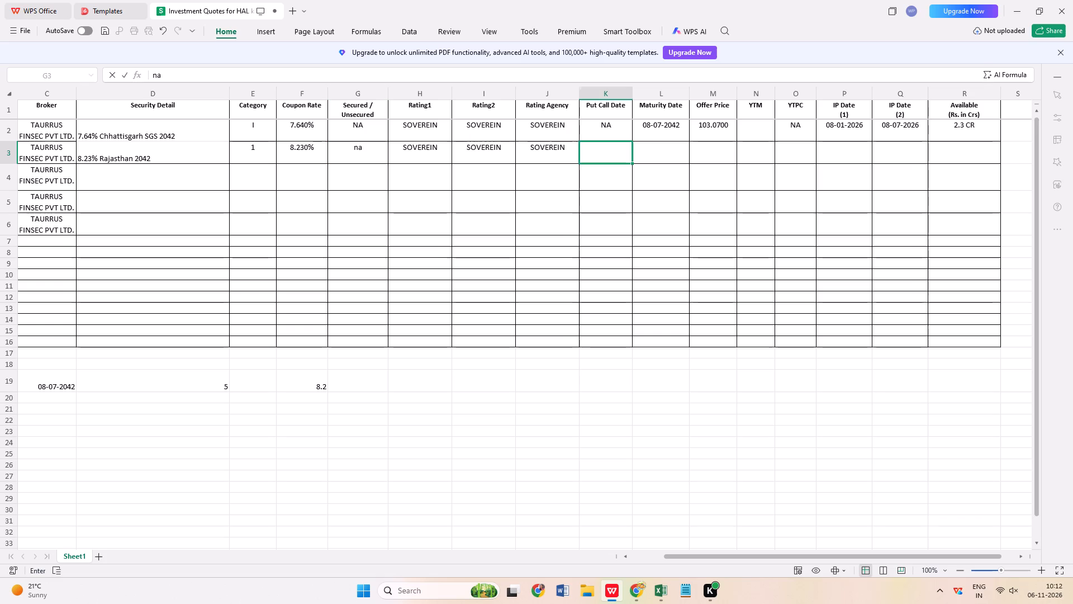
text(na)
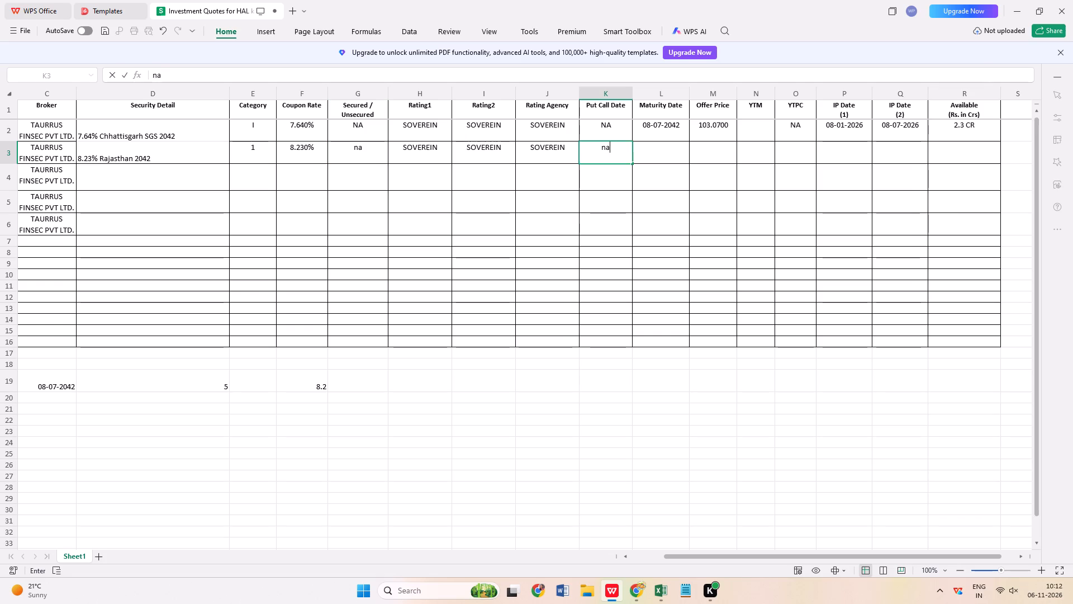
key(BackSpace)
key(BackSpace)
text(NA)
click(653, 149)
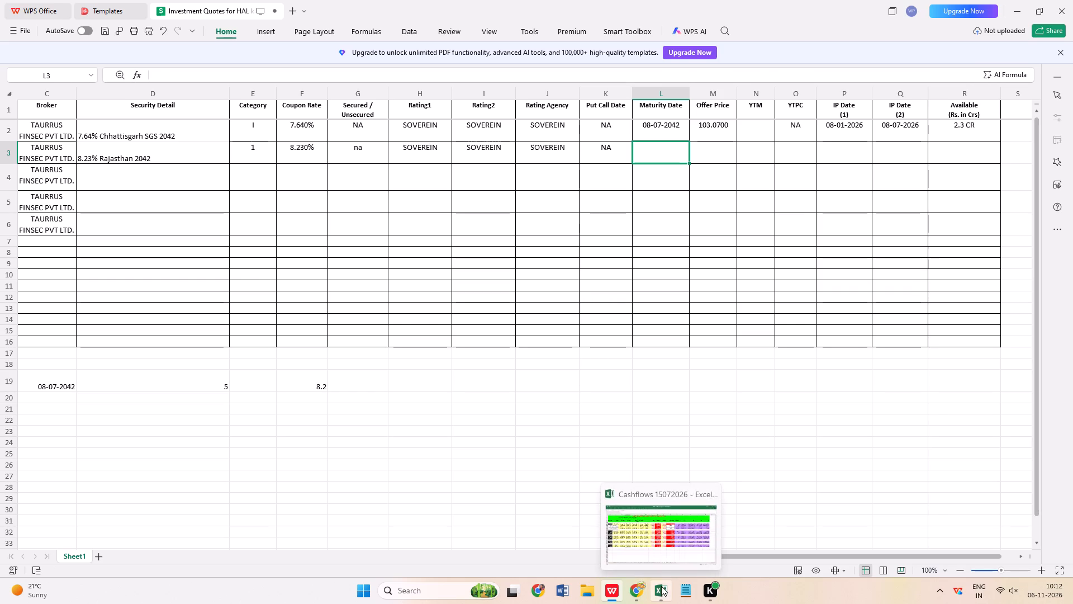
Switch to the Cashflows 15072026 workbook in Excel to consult the state development loan details for the Rajasthan quote.
click(663, 541)
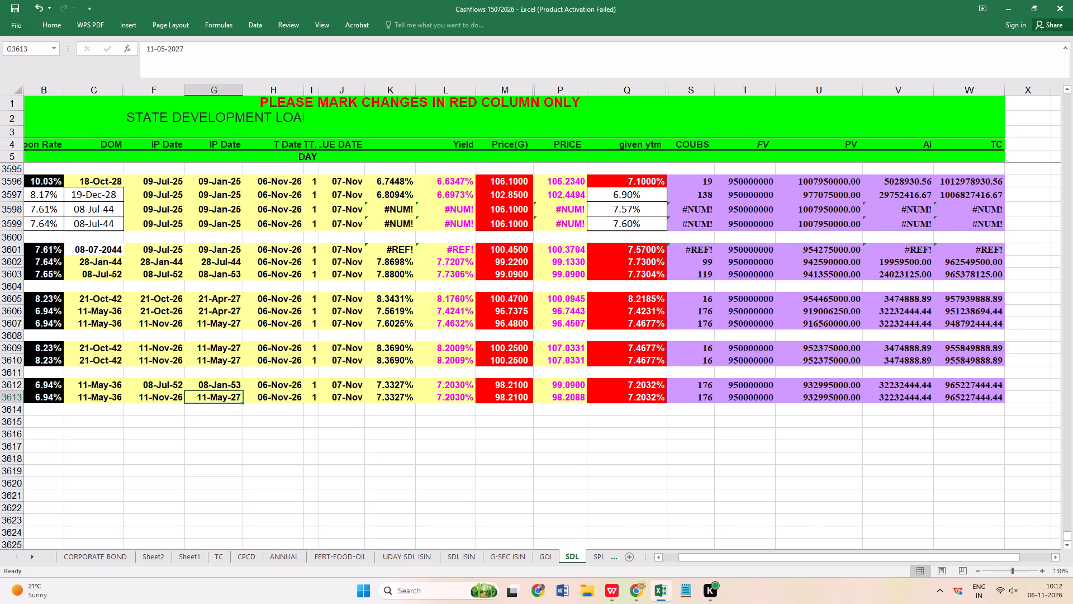
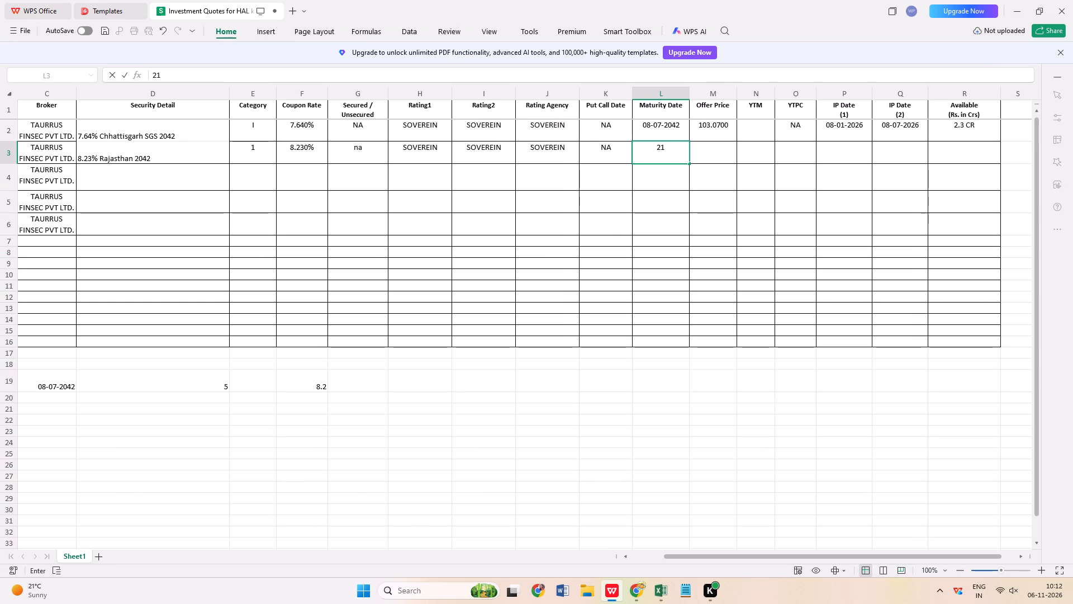
Complete the Rajasthan quote's Maturity Date as 21/10/2042.
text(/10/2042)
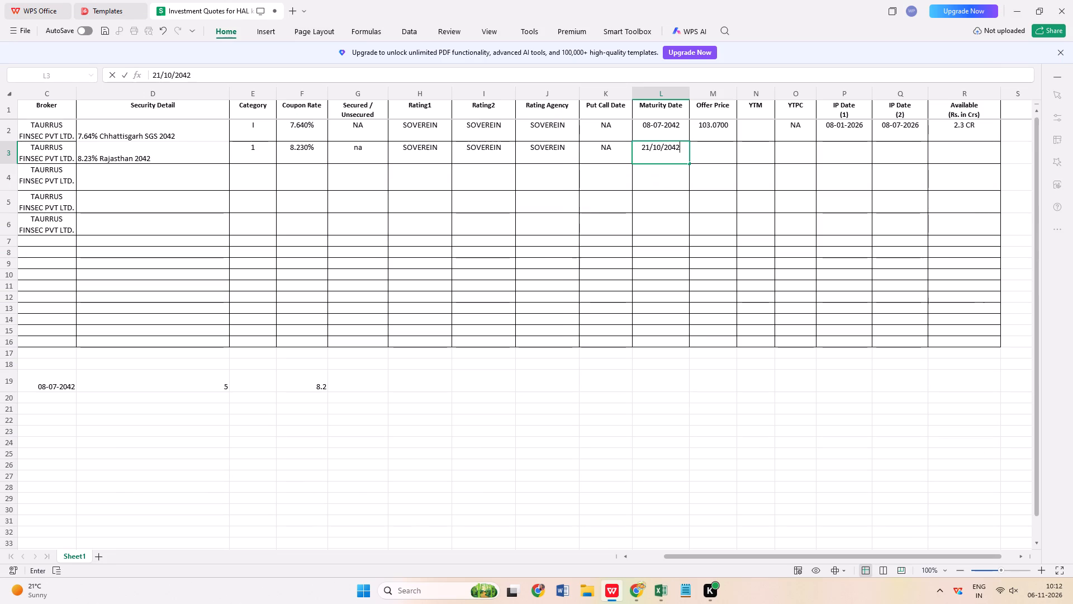
click(718, 148)
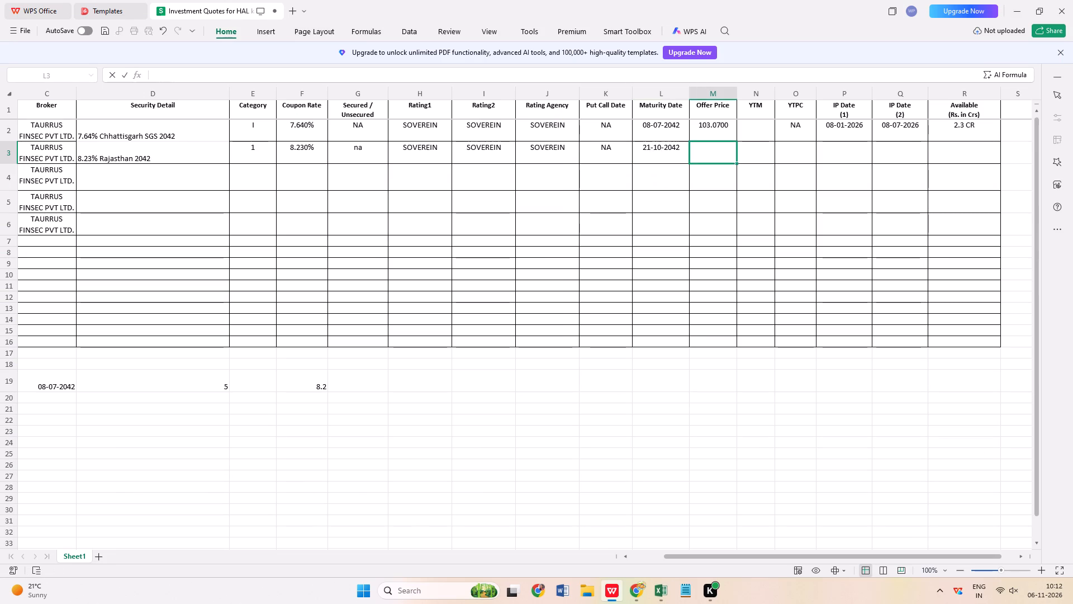
Change the Chhattisgarh SGS quote's Offer Price to 97.72.
click(711, 129)
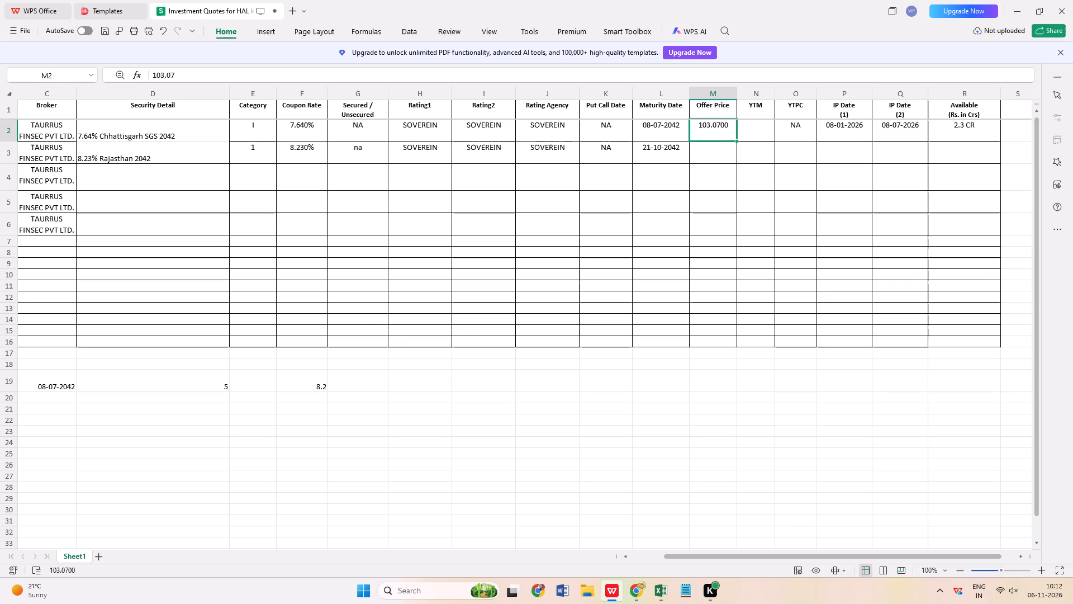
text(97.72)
Open the Rajasthan quote's empty Offer Price cell for editing.
double_click(715, 154)
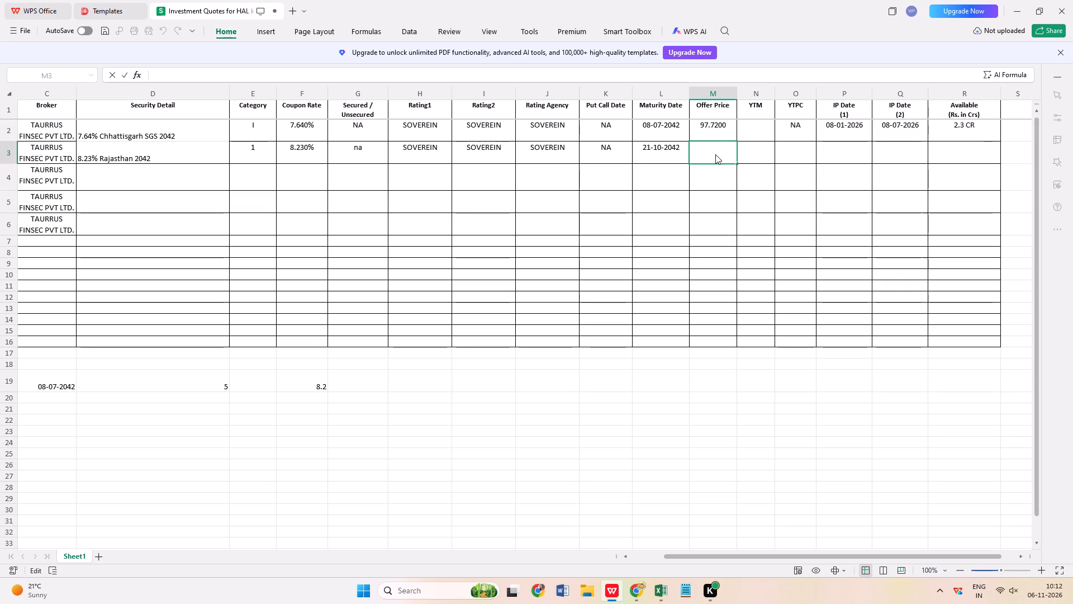
For the Rajasthan quote, enter Offer Price 103.07 and NA for YTPC.
text(103.07)
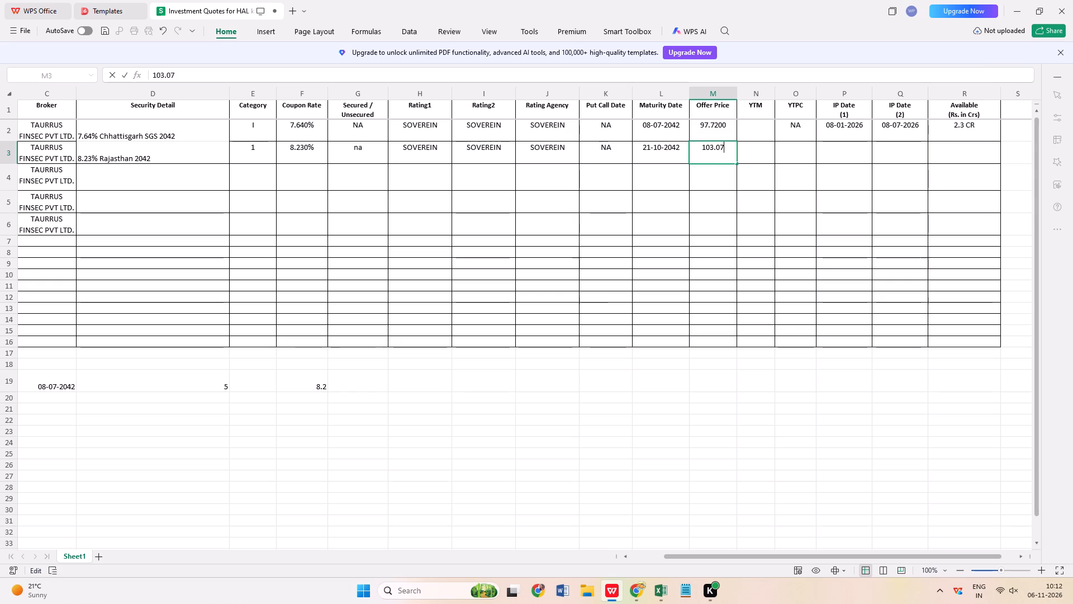
click(796, 155)
key(n)
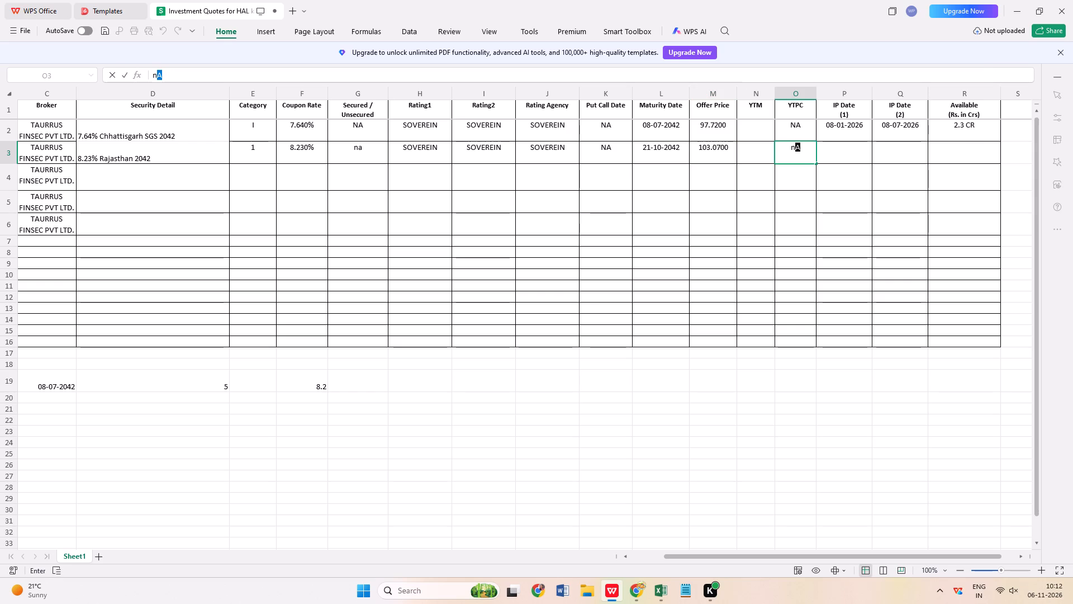
Enter 21/04/2027 and 21/10/2027 as the Rajasthan quote's IP Date (1) and IP Date (2).
click(846, 153)
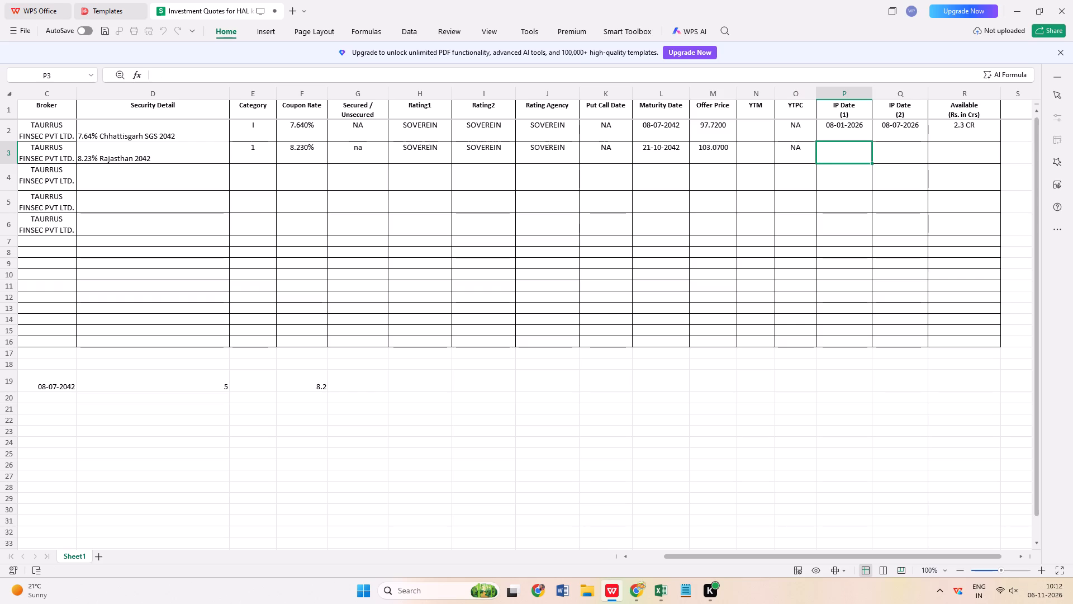
text(21)
key(slash)
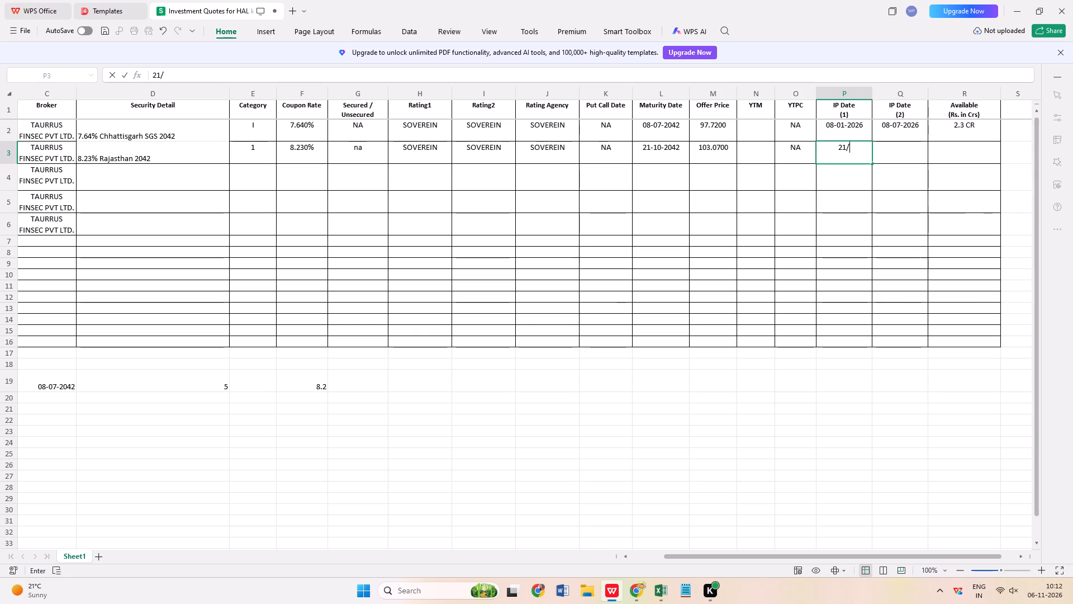
text(04/2027)
key(Tab)
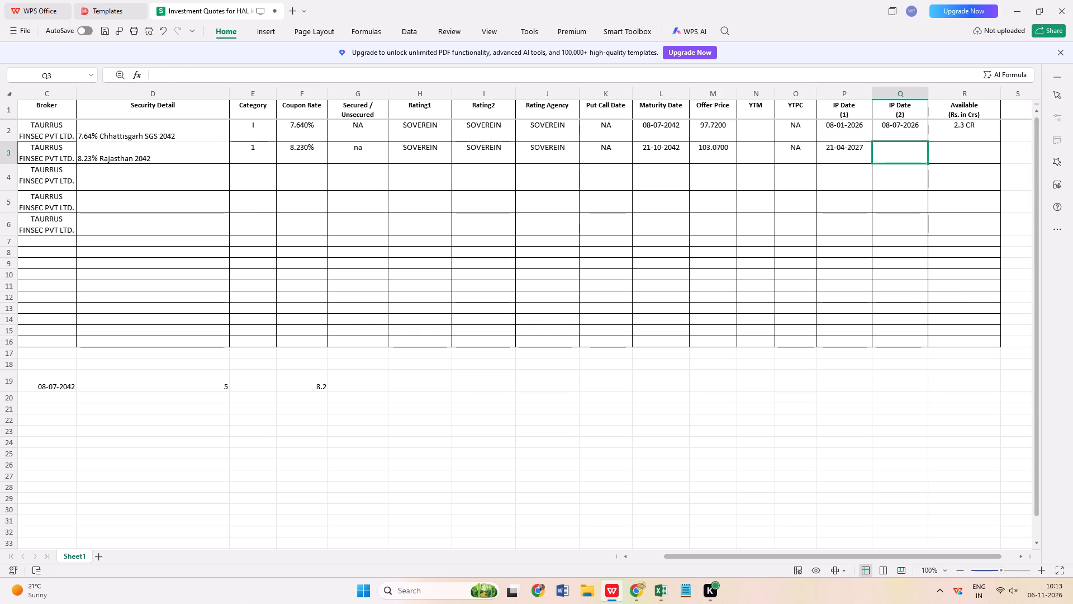
text(21/0)
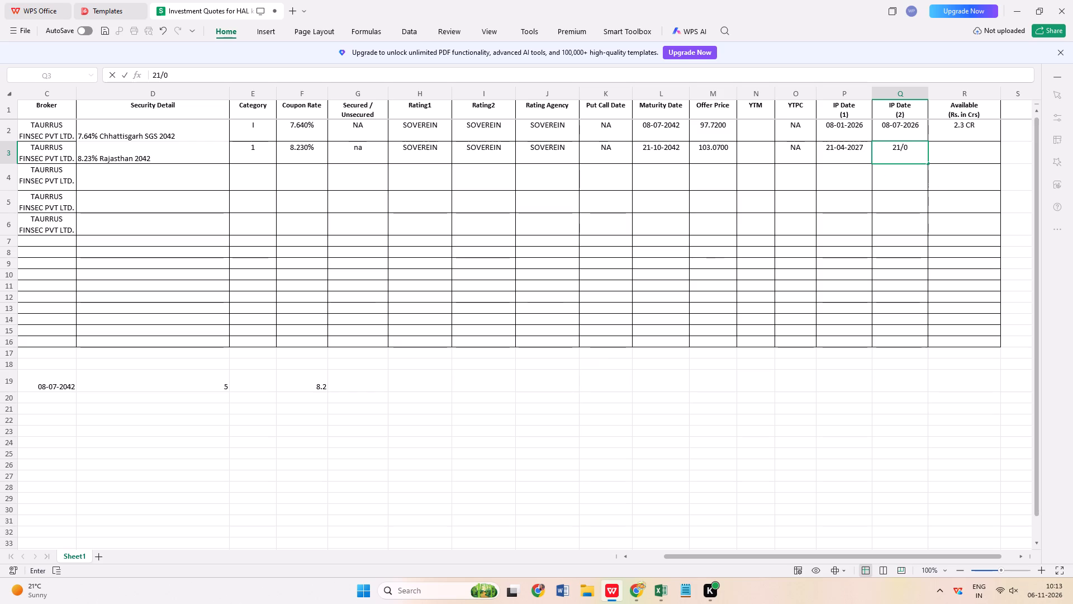
key(BackSpace)
text(10/20)
key(2)
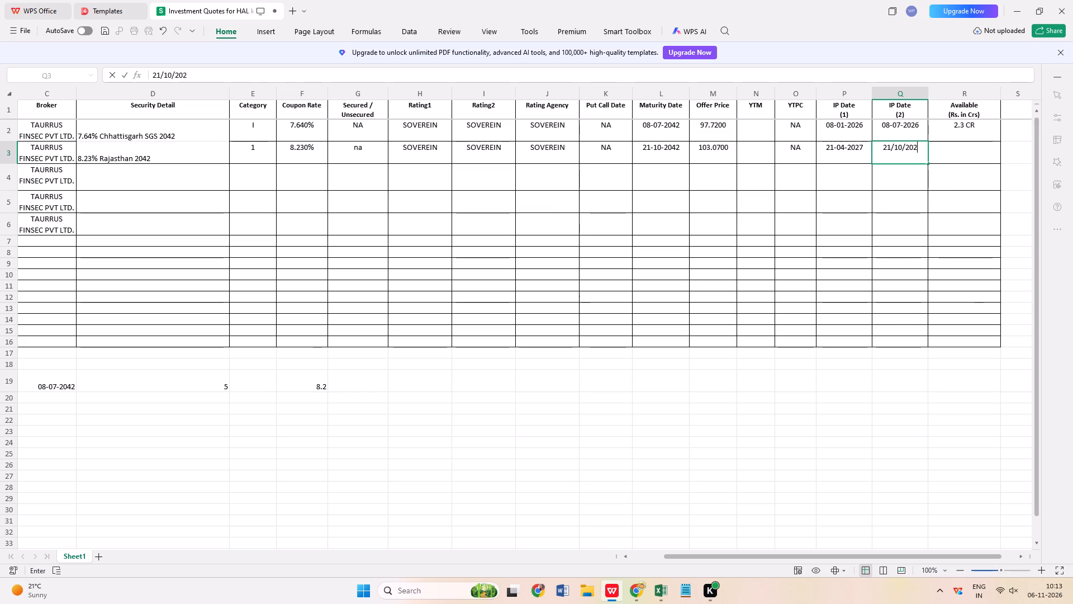
key(7)
Enter 2.3 cr as the Available amount for the Rajasthan quote.
click(970, 154)
text(20)
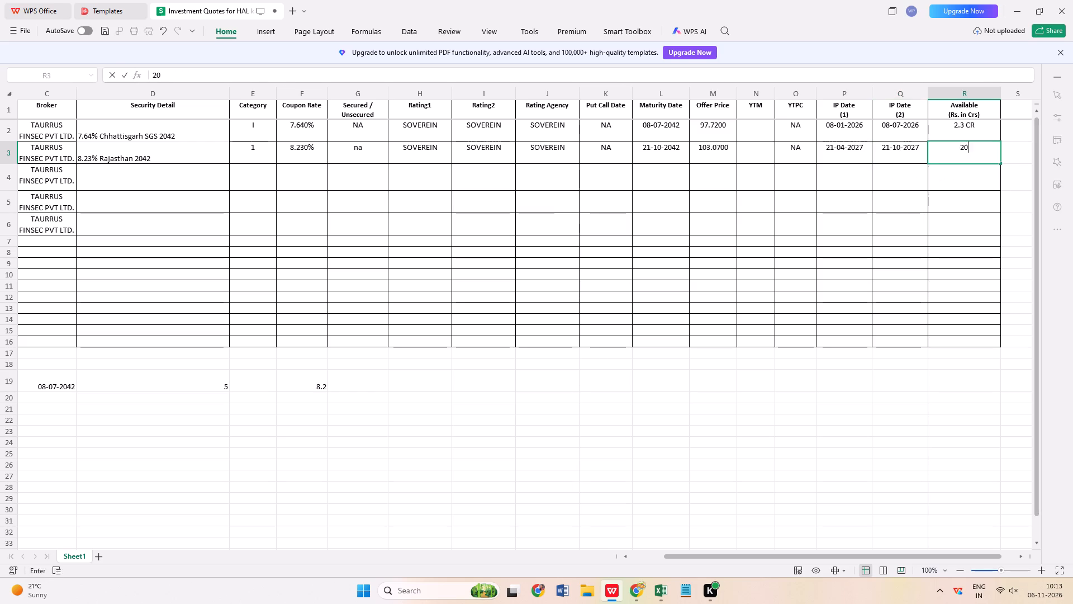
key(BackSpace)
text(.3 cr)
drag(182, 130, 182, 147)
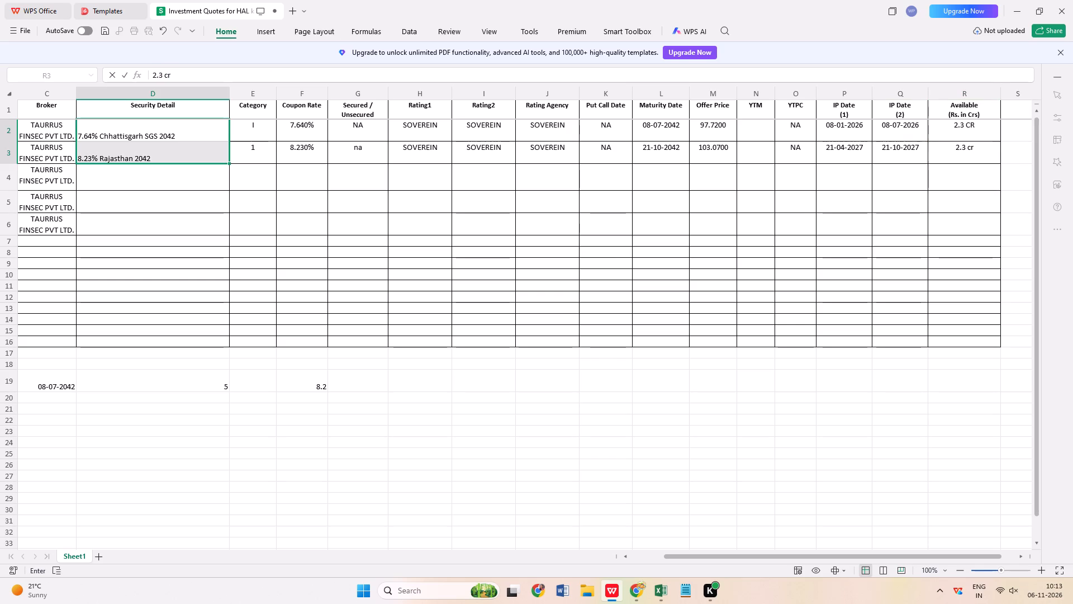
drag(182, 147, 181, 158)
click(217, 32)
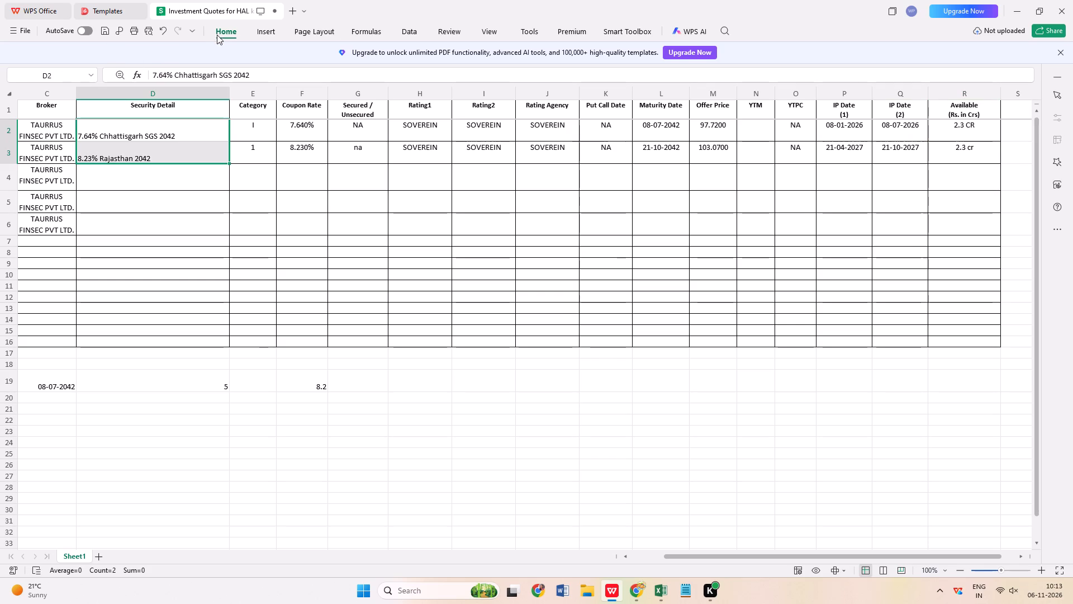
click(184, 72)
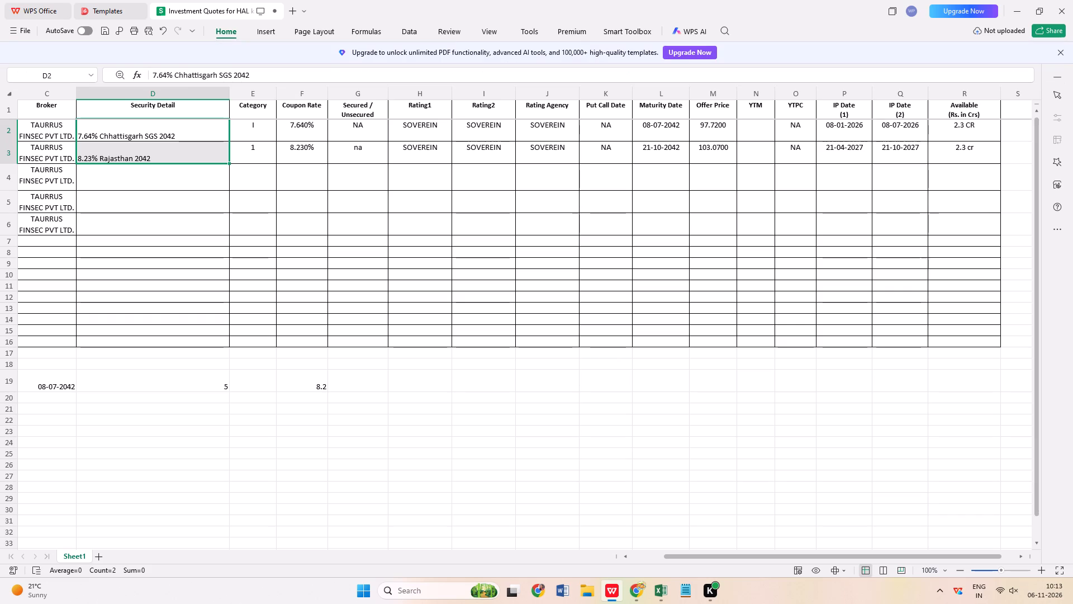
Enter 7.70% Maharashtra 27/08/2049 as the third quote's Security Detail.
click(170, 181)
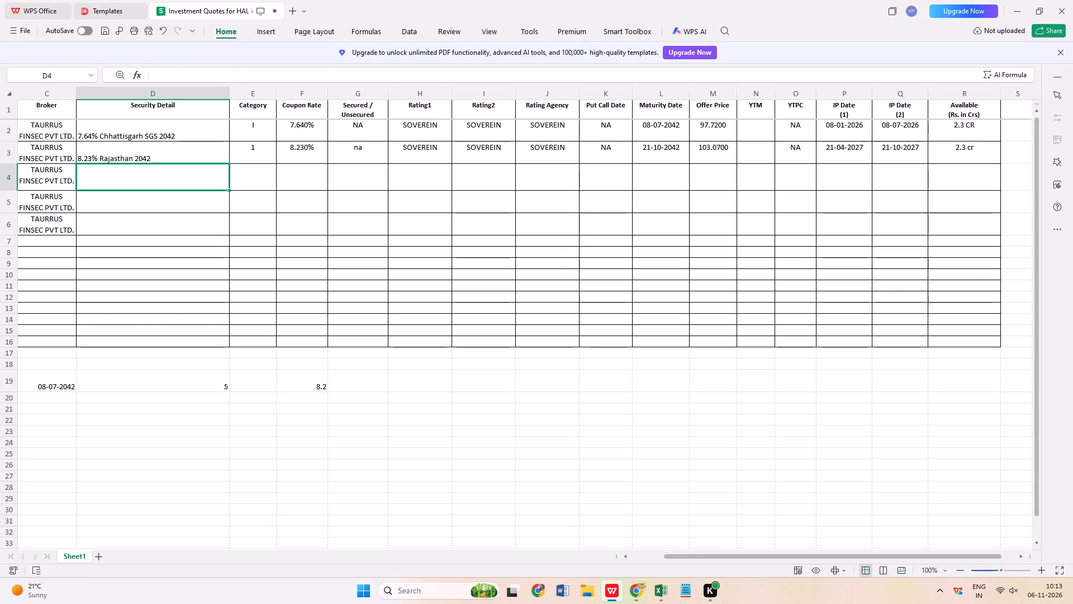
drag(671, 557, 627, 555)
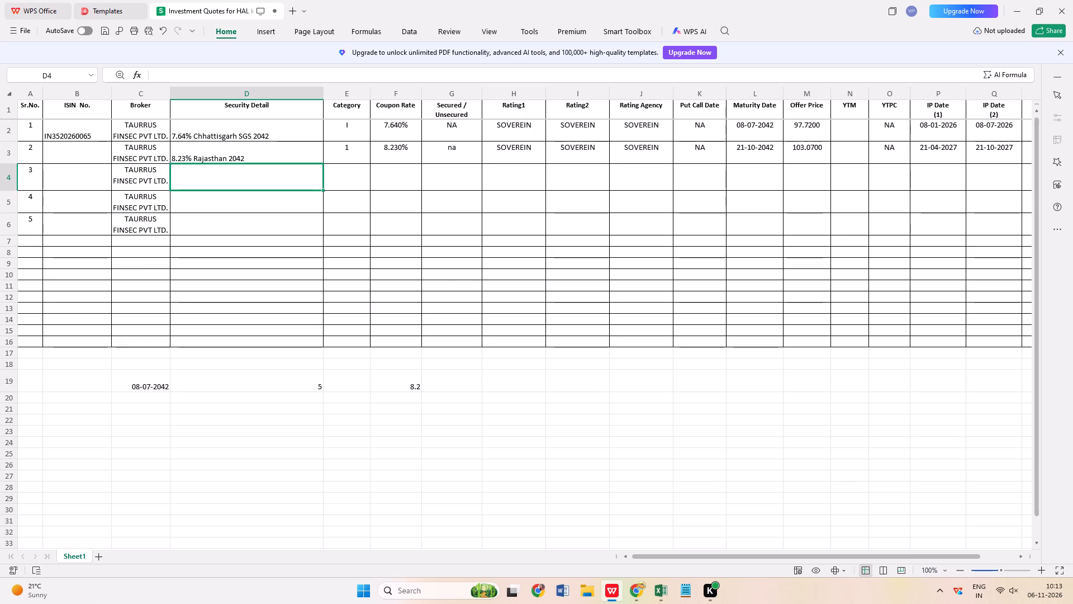
key(7)
text(.70)
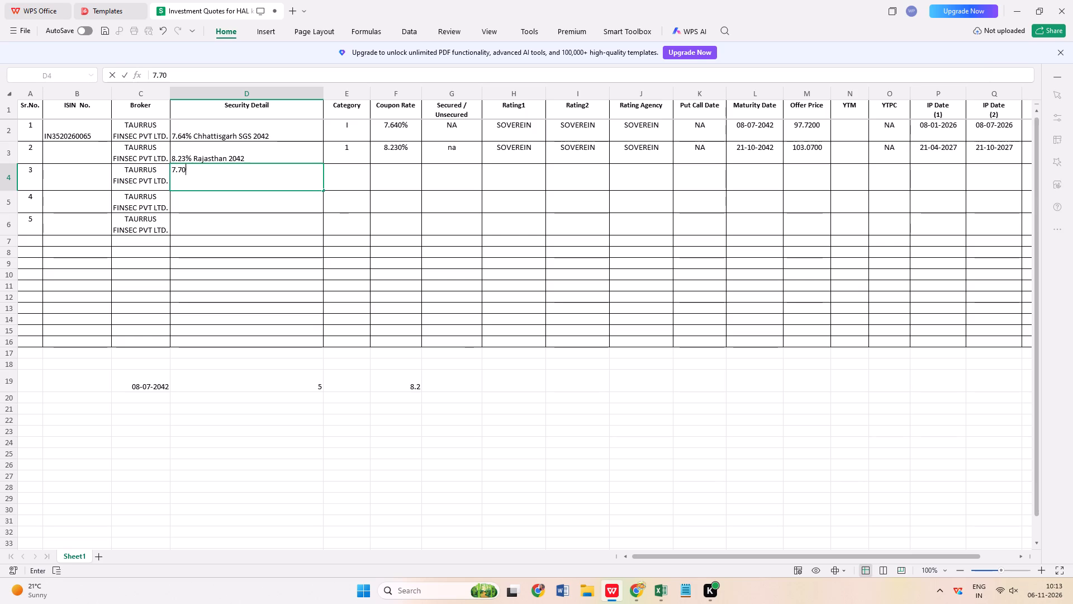
text(% mahara)
key(BackSpace)
key(BackSpace)
key(BackSpace)
key(BackSpace)
key(BackSpace)
key(BackSpace)
text(Maharas)
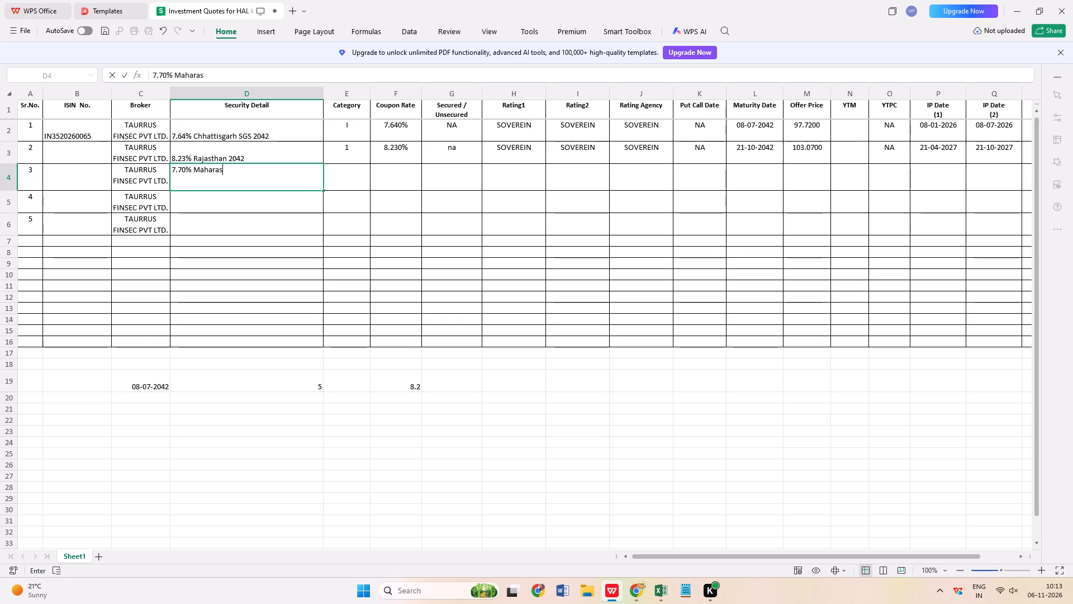
text(htra)
key(space)
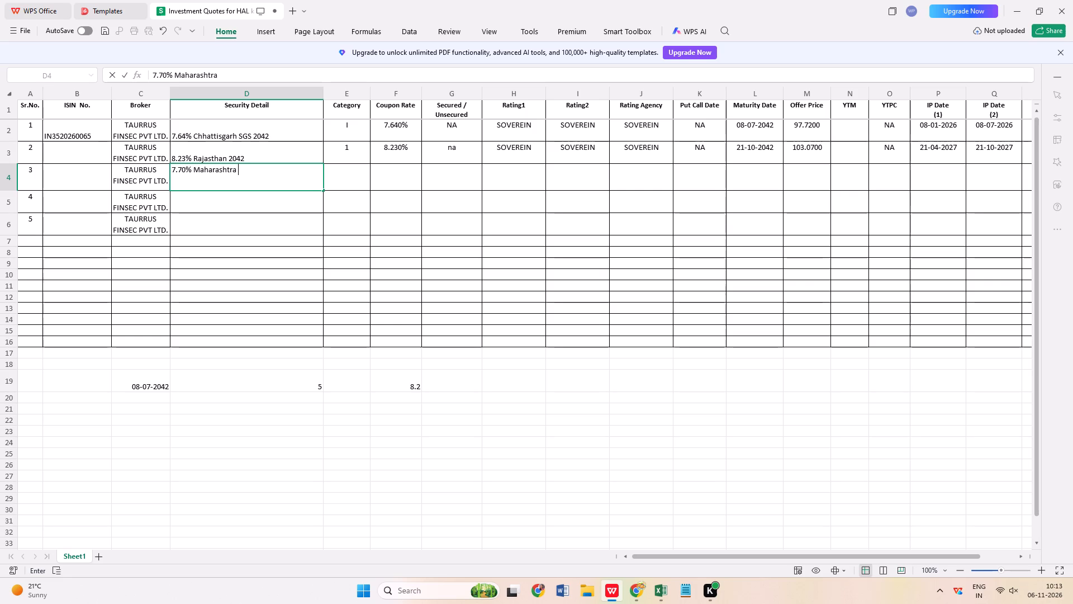
key(2)
text(7/)
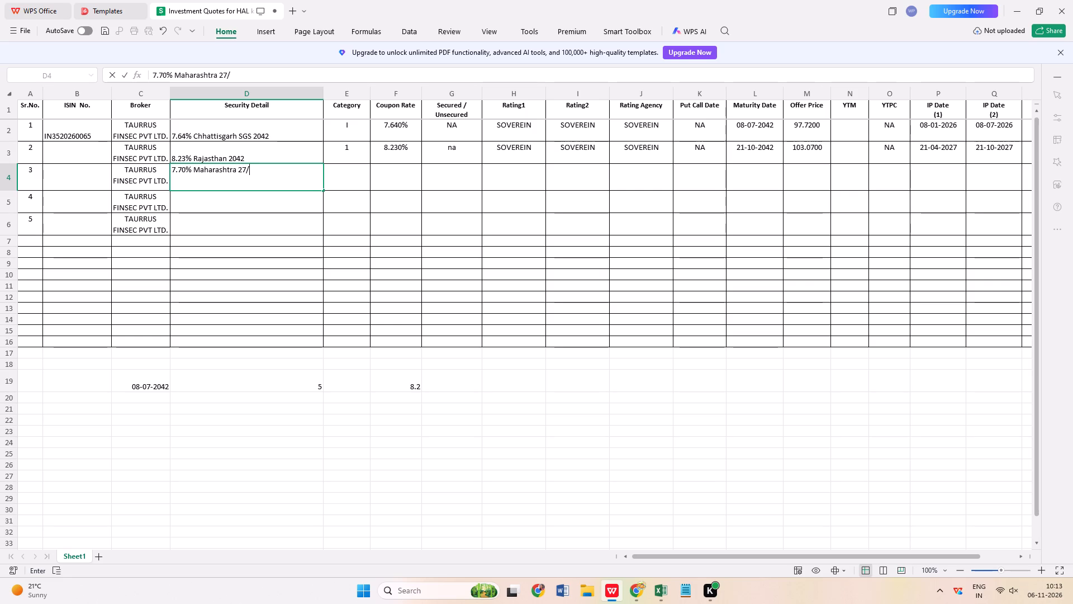
text(08/)
text(20)
text(49)
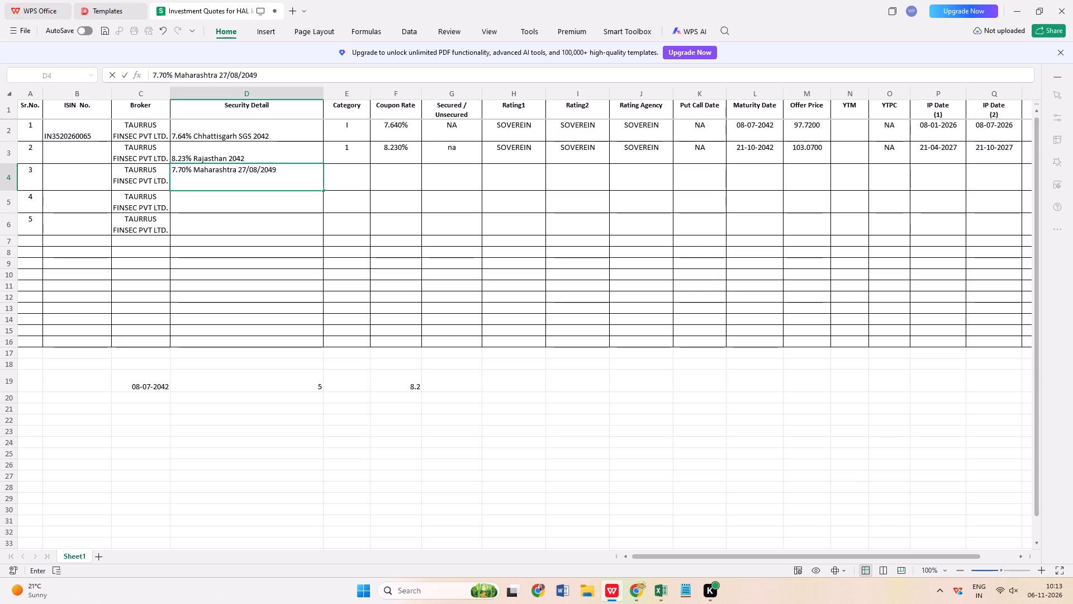
Move the date 27/08/2049 out of the Maharashtra quote's Security Detail into its Maturity Date.
drag(289, 171, 255, 167)
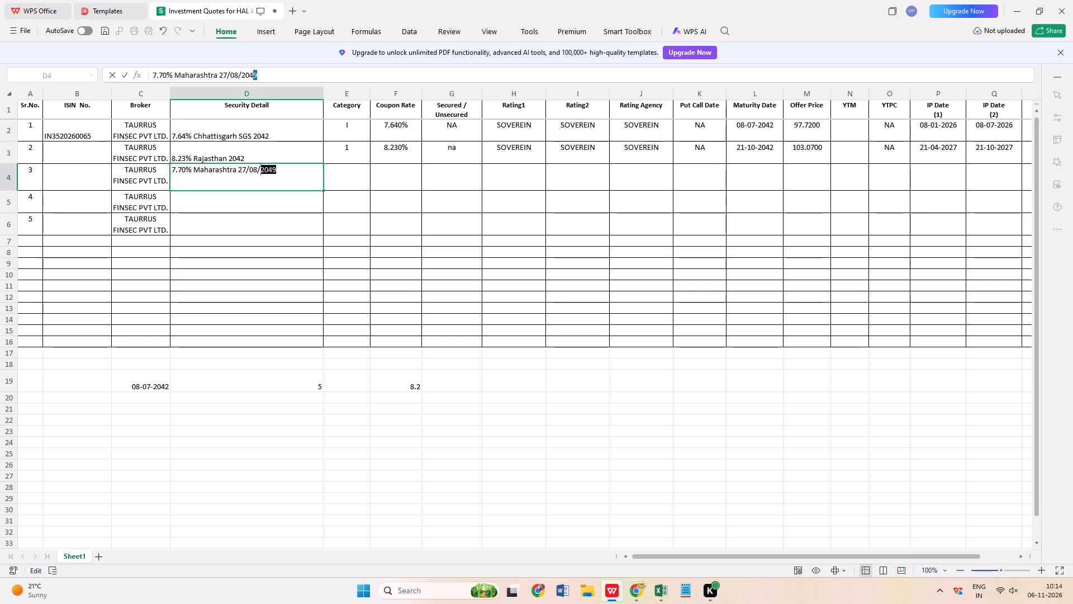
drag(255, 167, 240, 168)
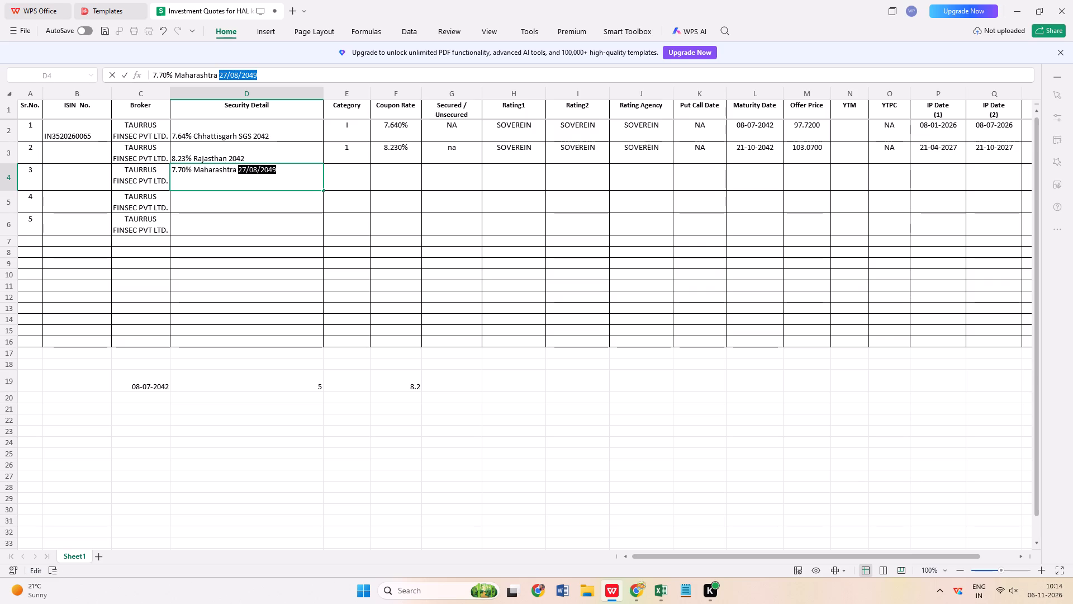
key(ctrl+x)
click(751, 174)
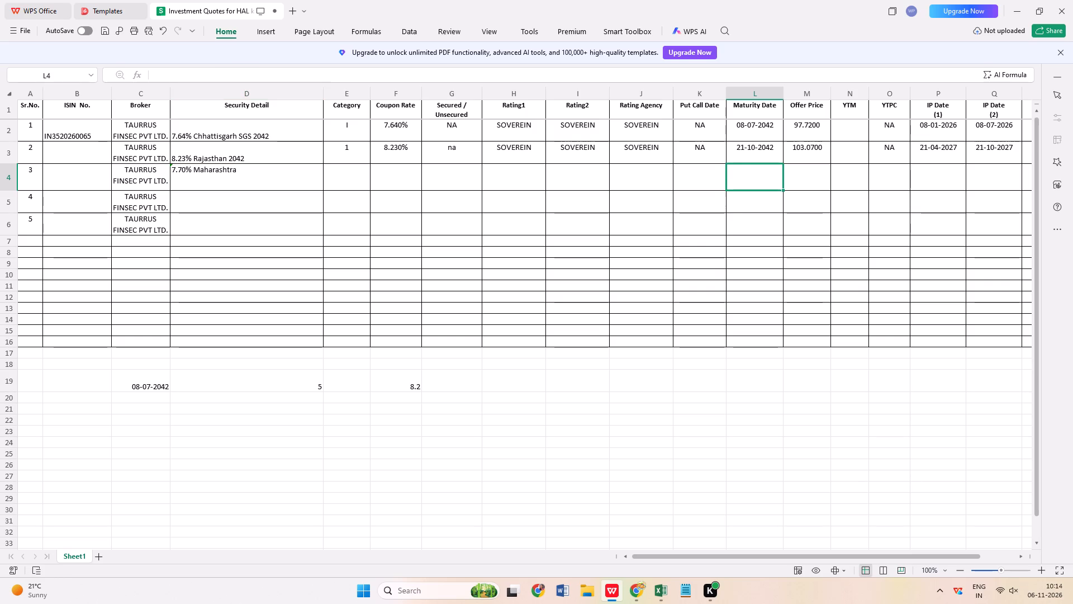
key(ctrl+v)
Add 2049 to the end of the third quote's Security Detail, after 7.70% Maharashtra.
click(276, 176)
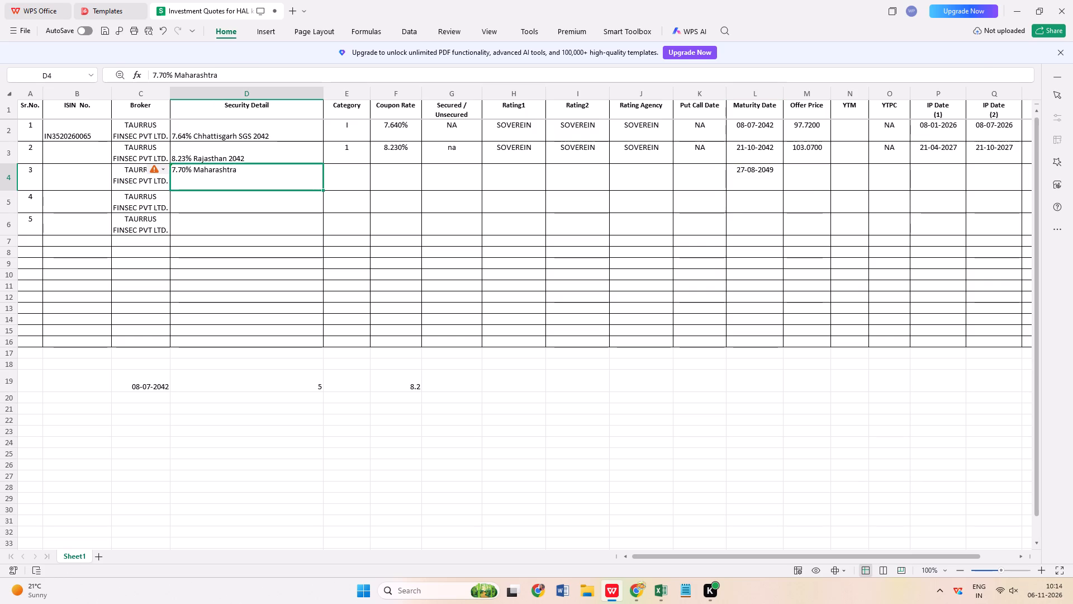
double_click(276, 176)
text(2049)
Enter 97.87 as the Offer Price of the Maharashtra quote.
click(812, 177)
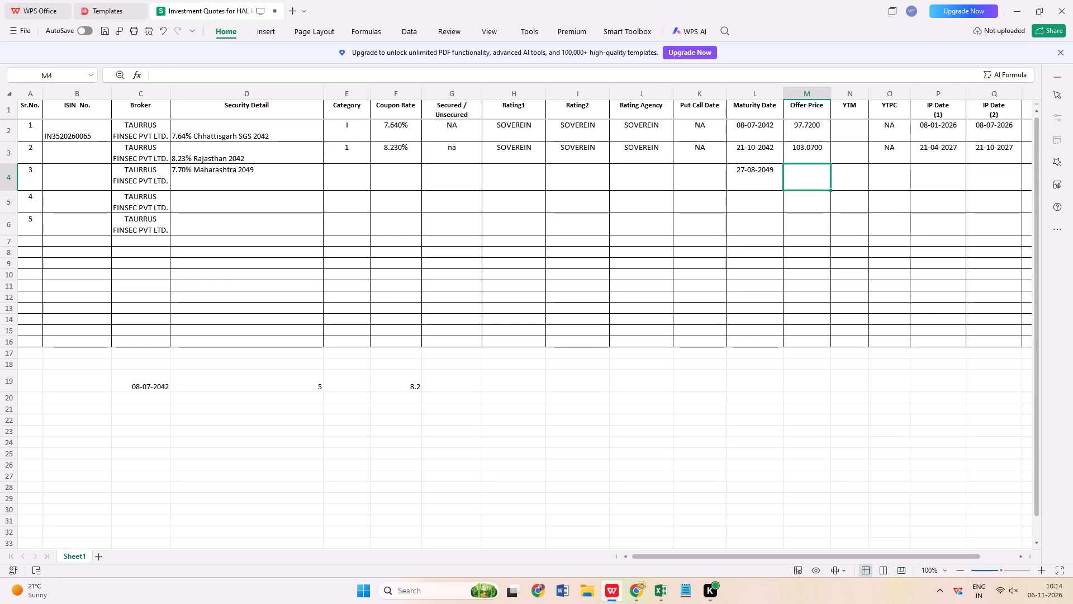
text(97.87)
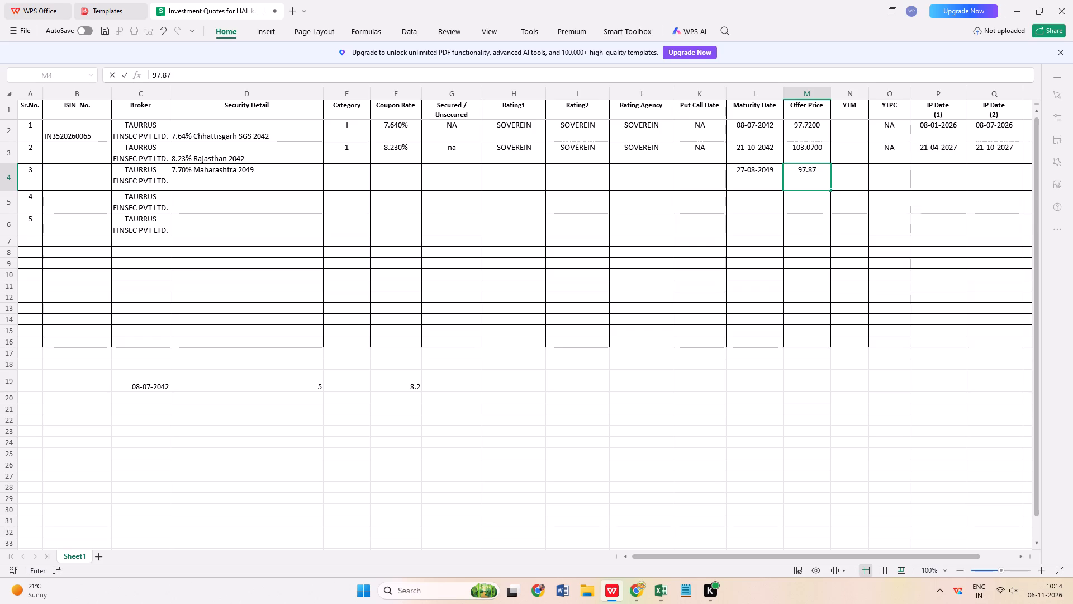
Enter 27/02/2027 and 27/08/2027 as the Maharashtra quote's IP Date (1) and IP Date (2).
click(996, 177)
click(949, 175)
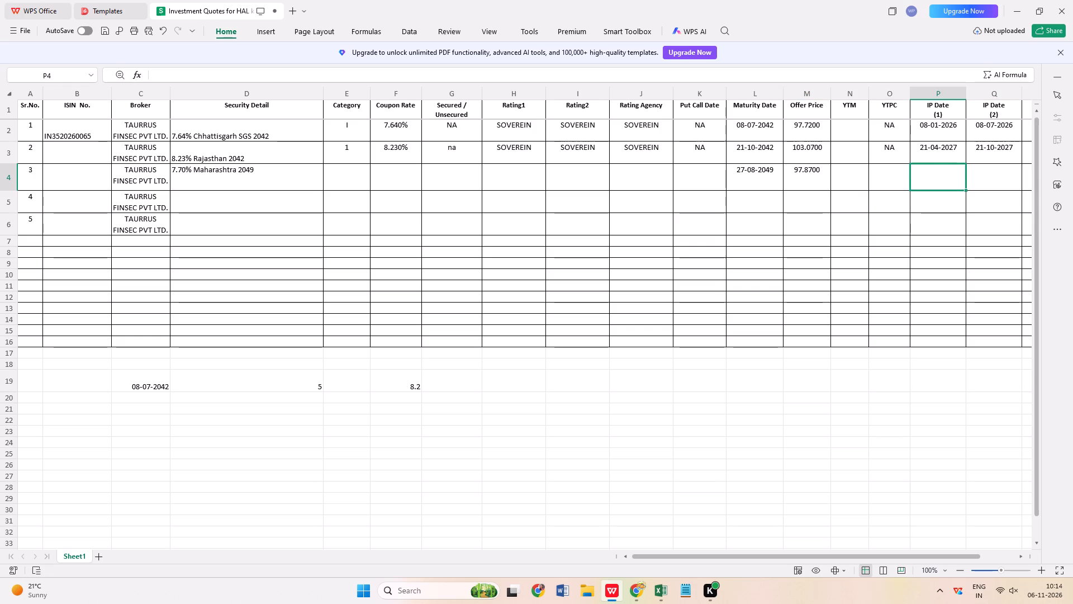
text(27/02/2027)
key(Tab)
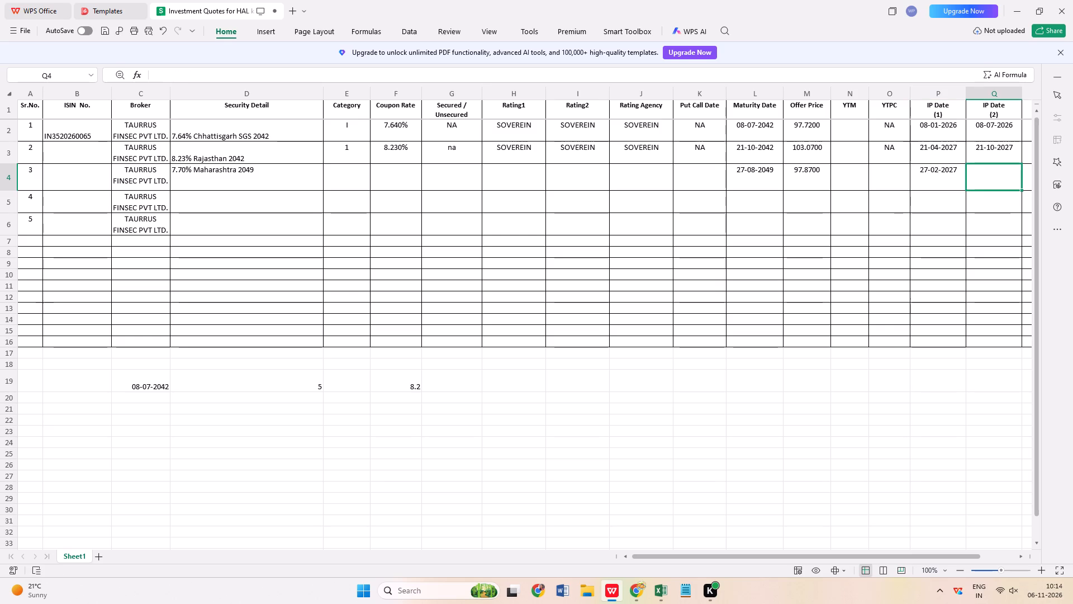
text(27/)
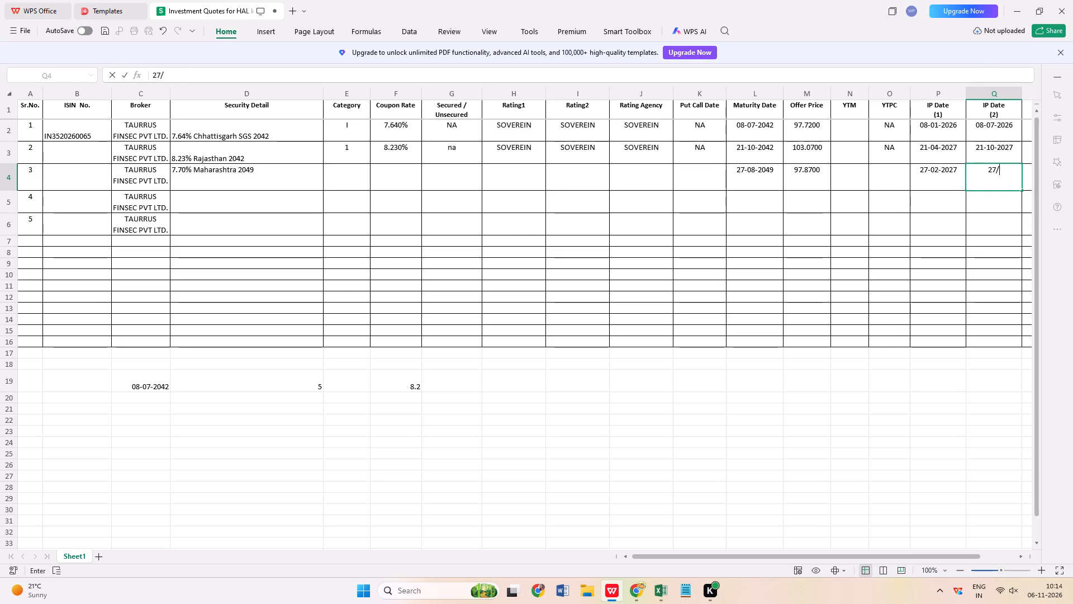
text(08/)
text(2027)
key(Tab)
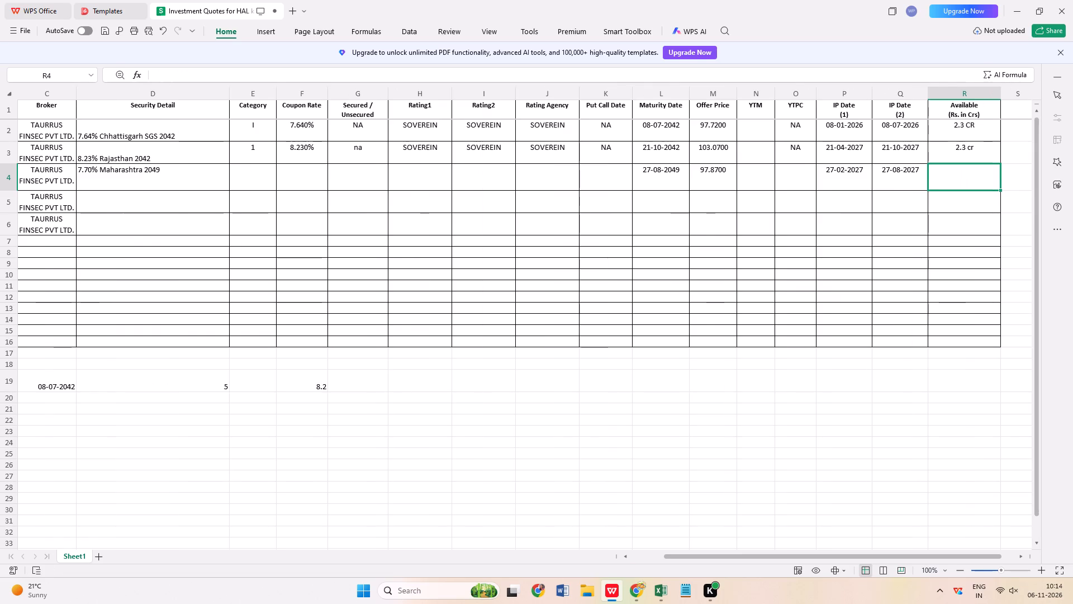
Enter 3.8 cr as the Available amount for the Maharashtra quote.
text(3.8)
key(space)
text(cr)
key(Return)
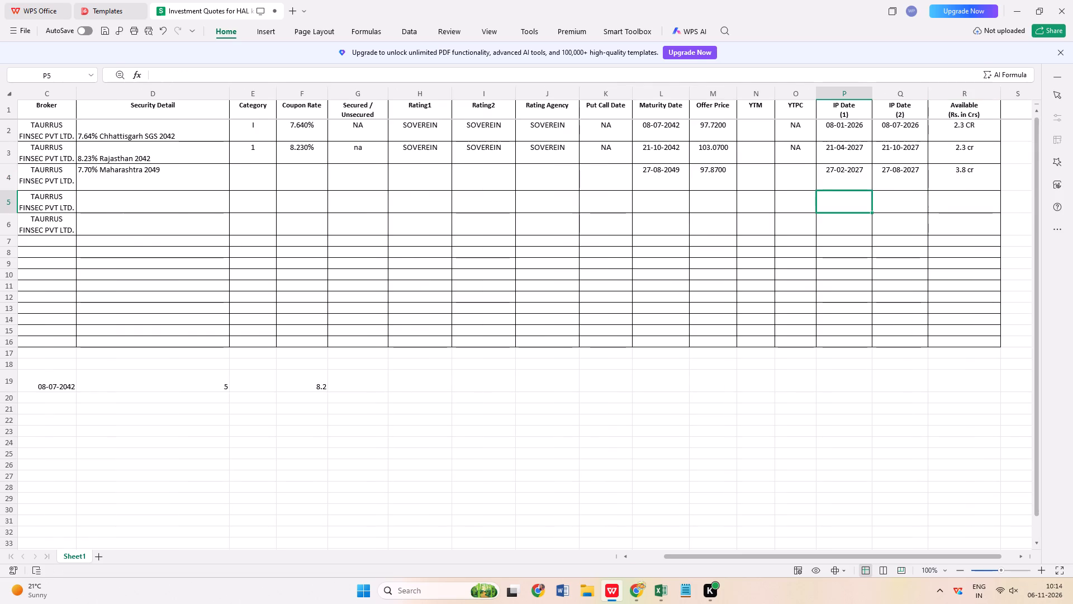
Copy the first quote's Category I into the Category cells of the Rajasthan 2042 and Maharashtra 2049 quotes.
click(263, 176)
click(262, 131)
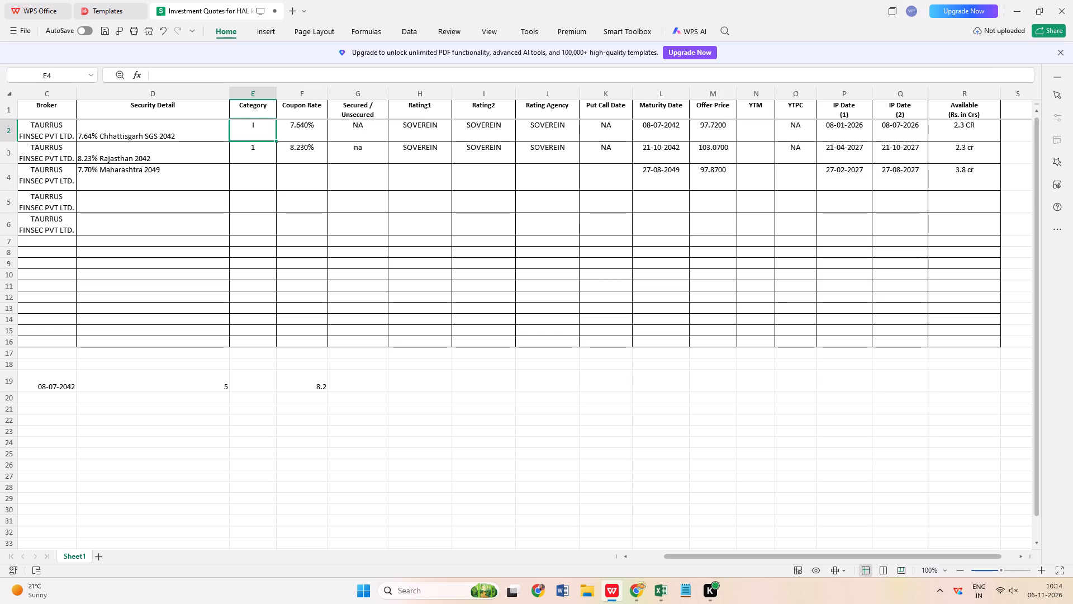
key(ctrl+c)
drag(259, 158, 256, 177)
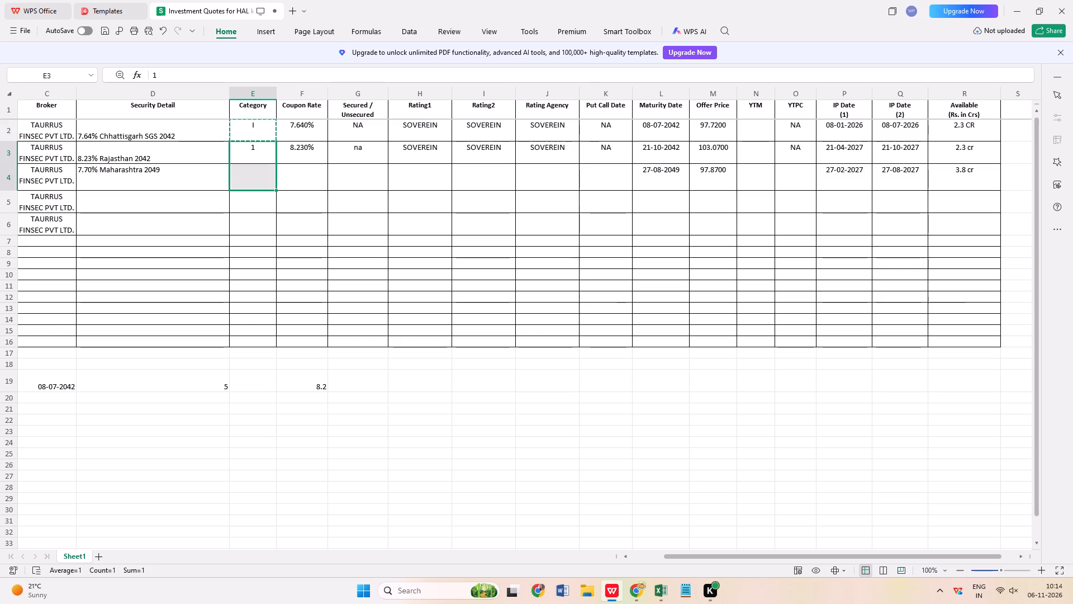
key(ctrl+v)
Enter 7.70% as the Coupon Rate of the Maharashtra 2049 quote.
click(310, 177)
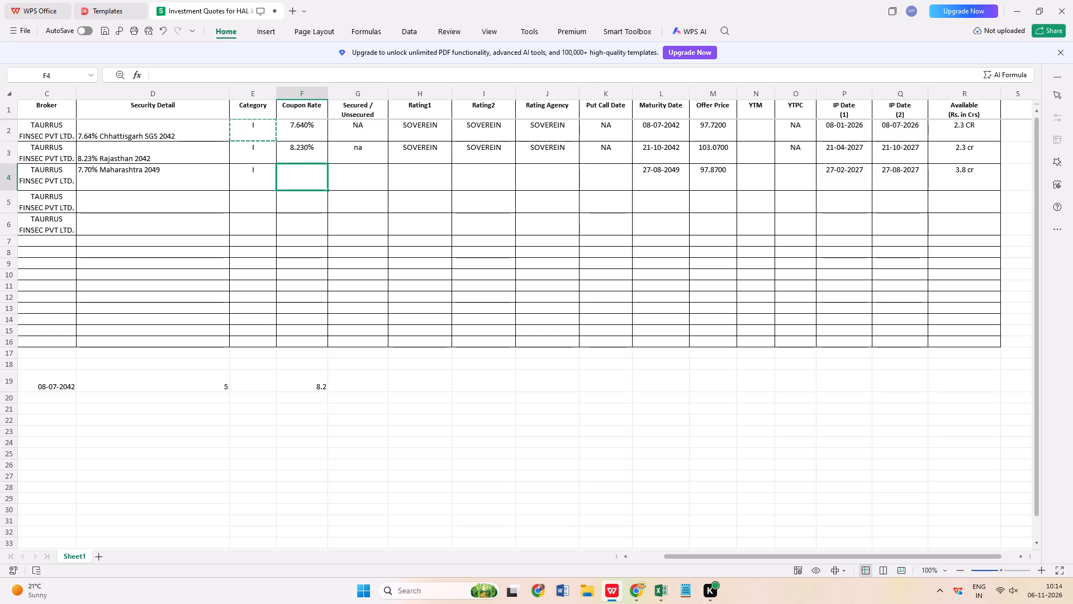
text(7.70)
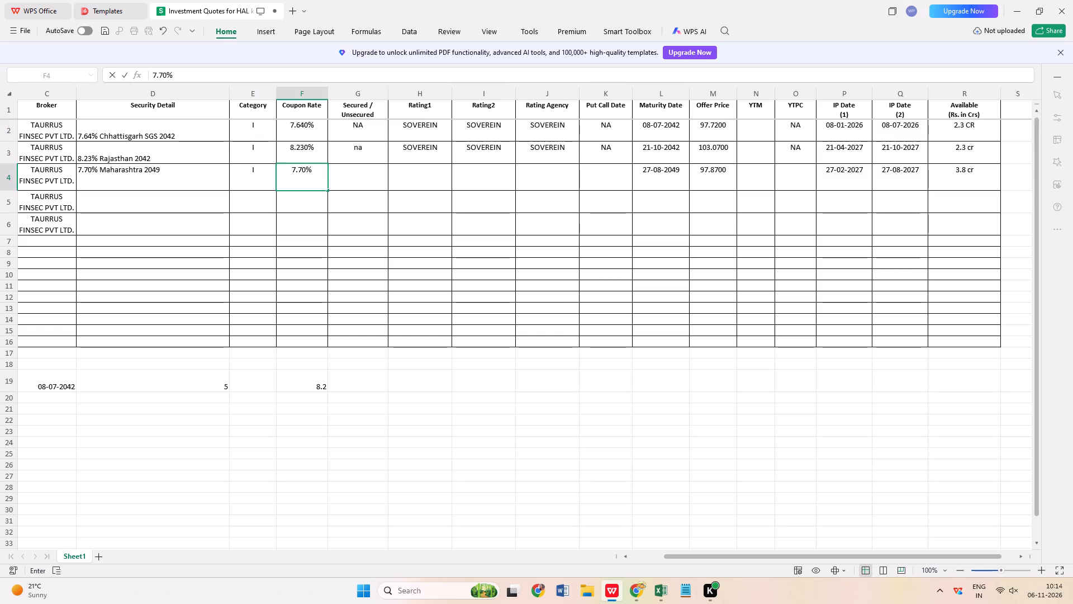
Copy NA from the first quote's Secured / Unsecured cell into the third and fourth quote rows.
click(369, 173)
click(370, 134)
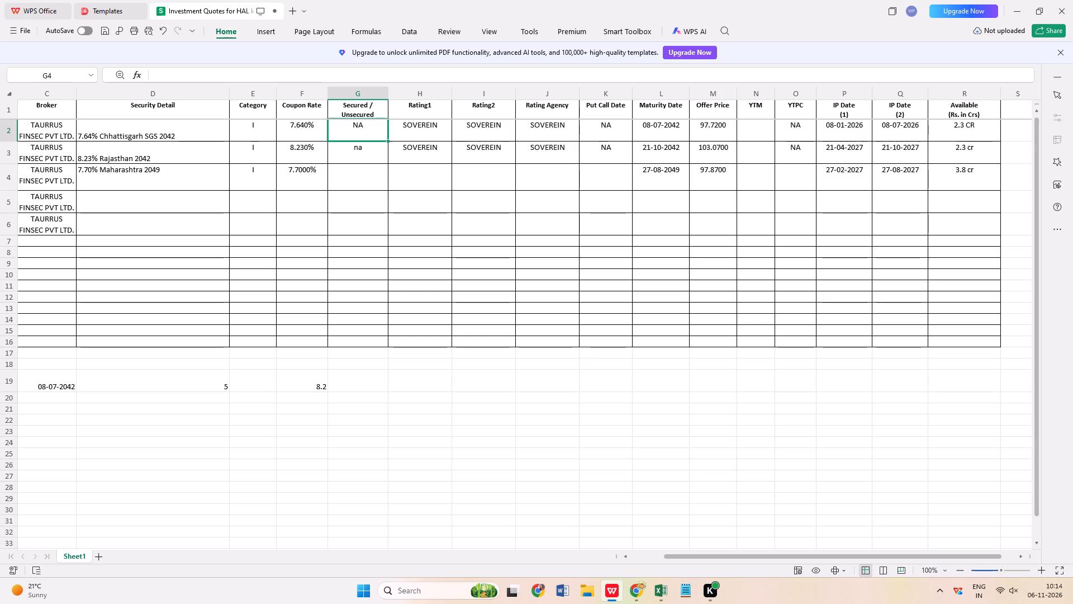
key(ctrl+c)
drag(360, 176, 357, 204)
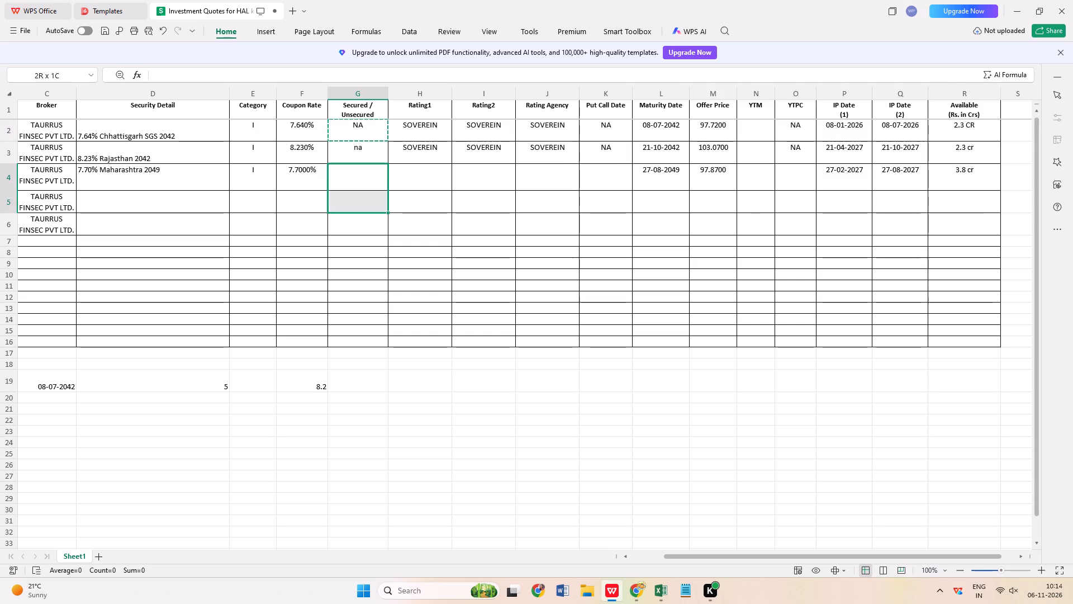
drag(357, 204, 357, 209)
key(ctrl+v)
Fill the Maharashtra 2049 quote's Rating1, Rating2 and Rating Agency with SOVEREIN and its Put Call Date with NA.
click(421, 181)
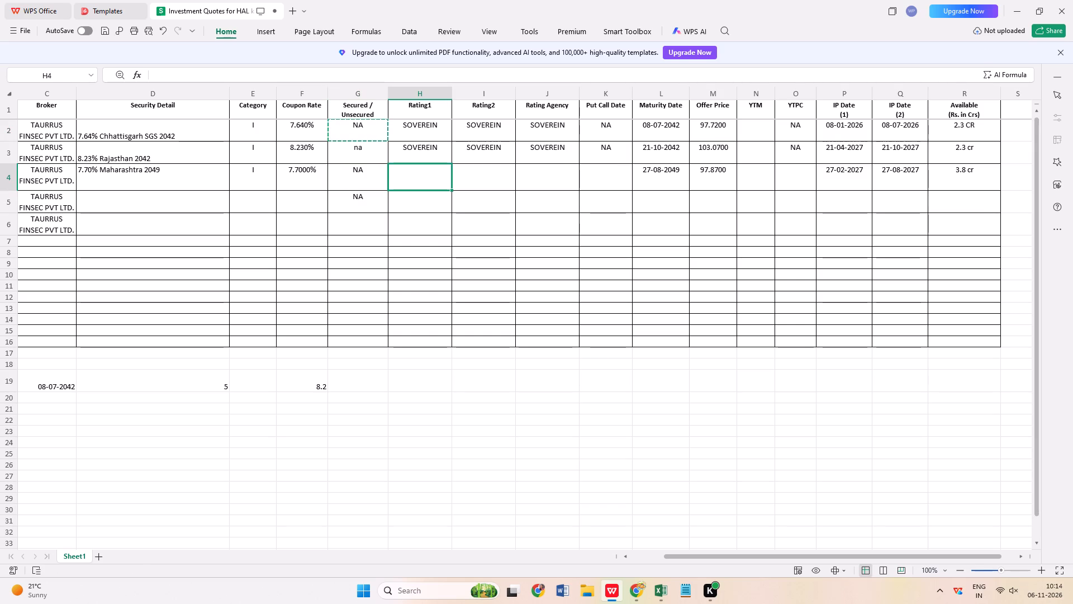
key(s)
click(478, 174)
key(s)
click(535, 180)
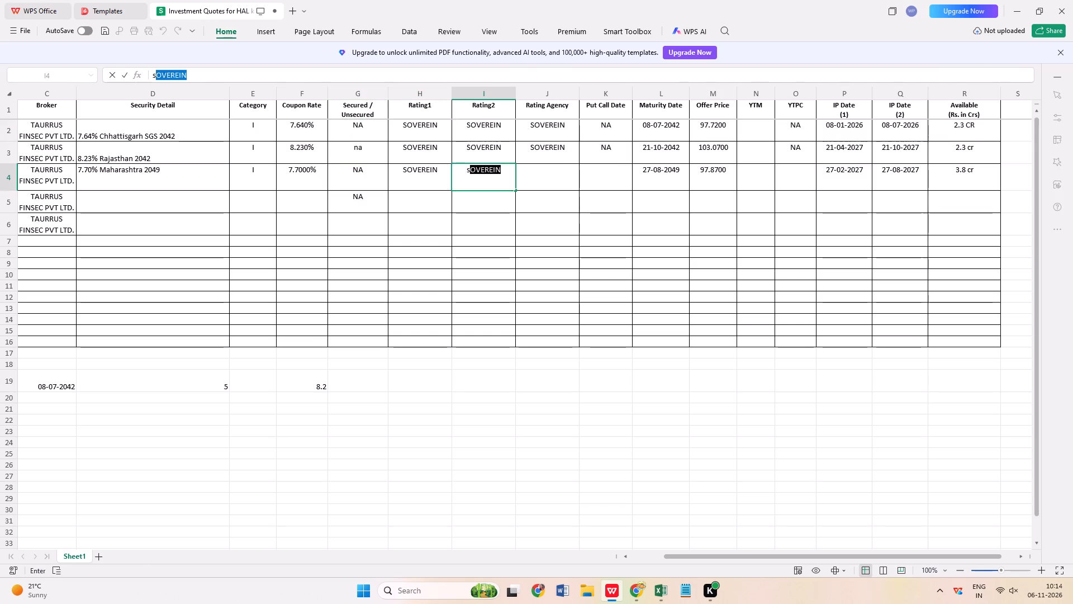
key(s)
click(609, 182)
key(n)
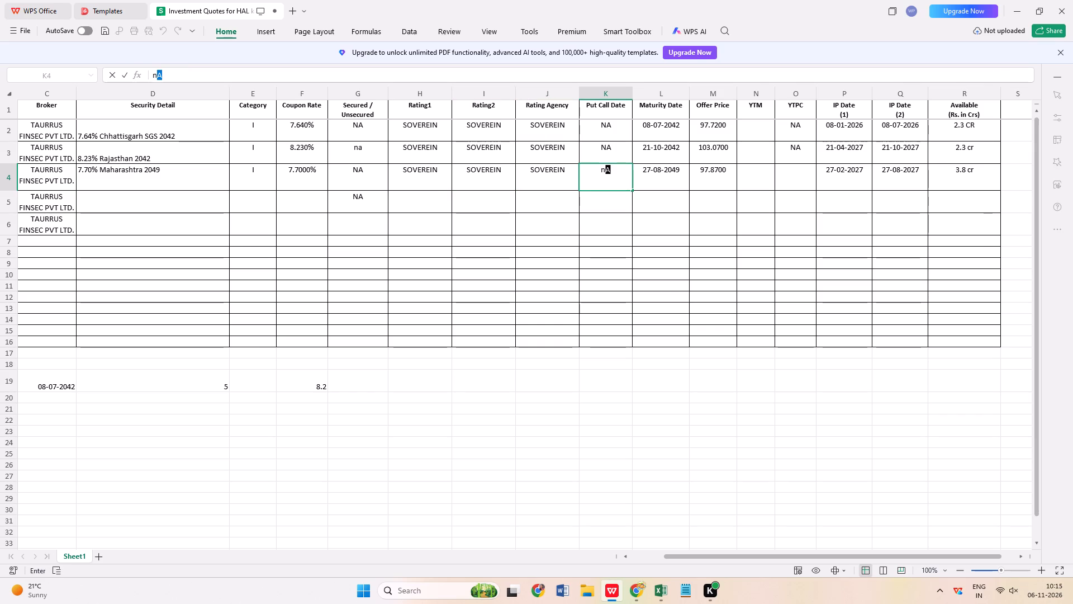
Enter 8.01% Maharashtra 2043 as the Security Detail of the fourth quote.
click(202, 200)
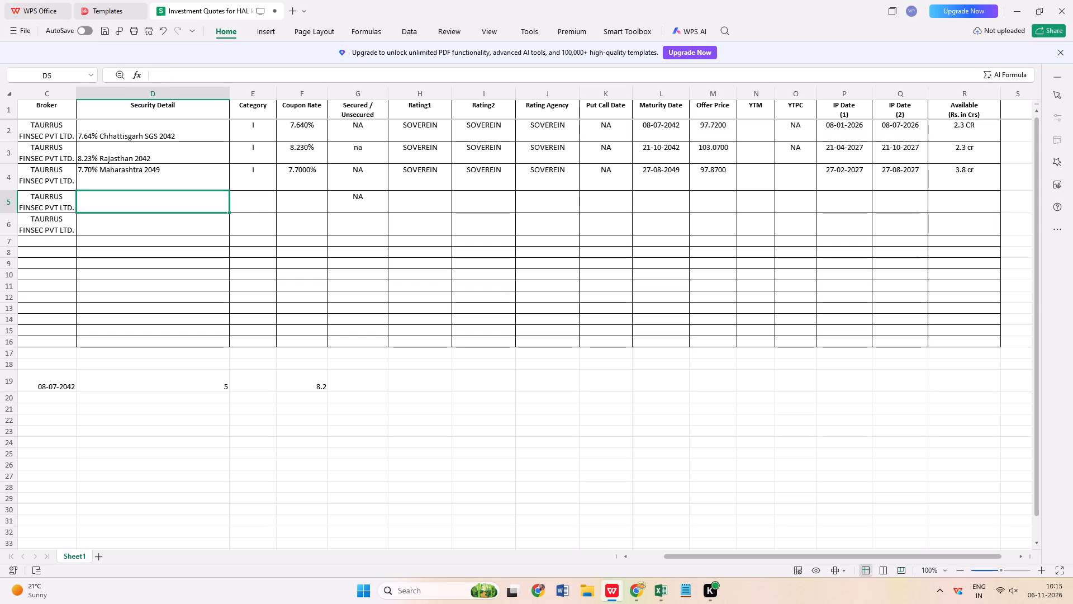
text(8.01)
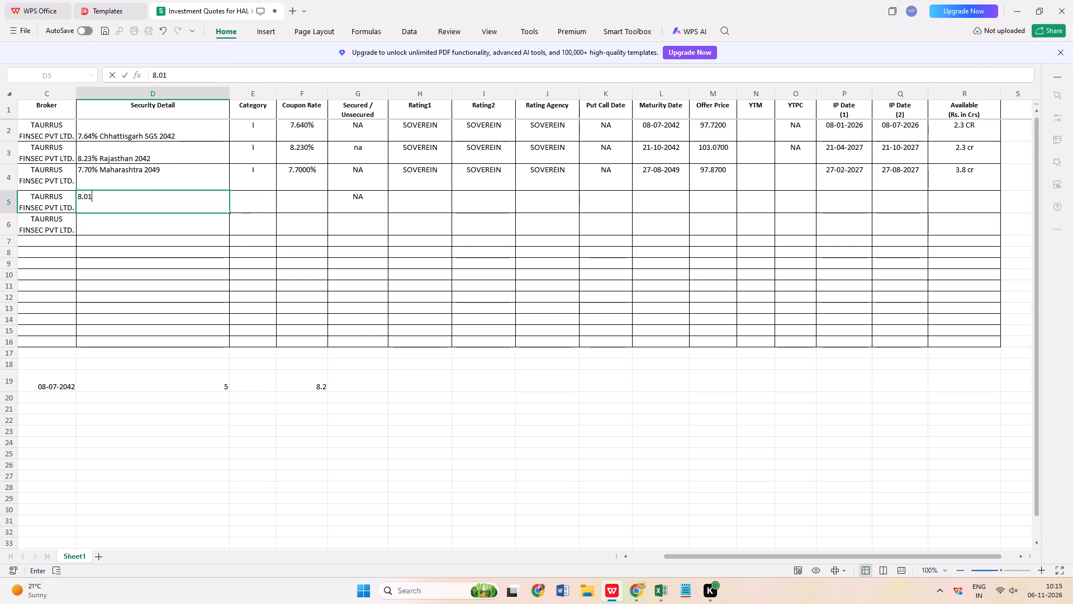
text(%)
key(space)
key(m)
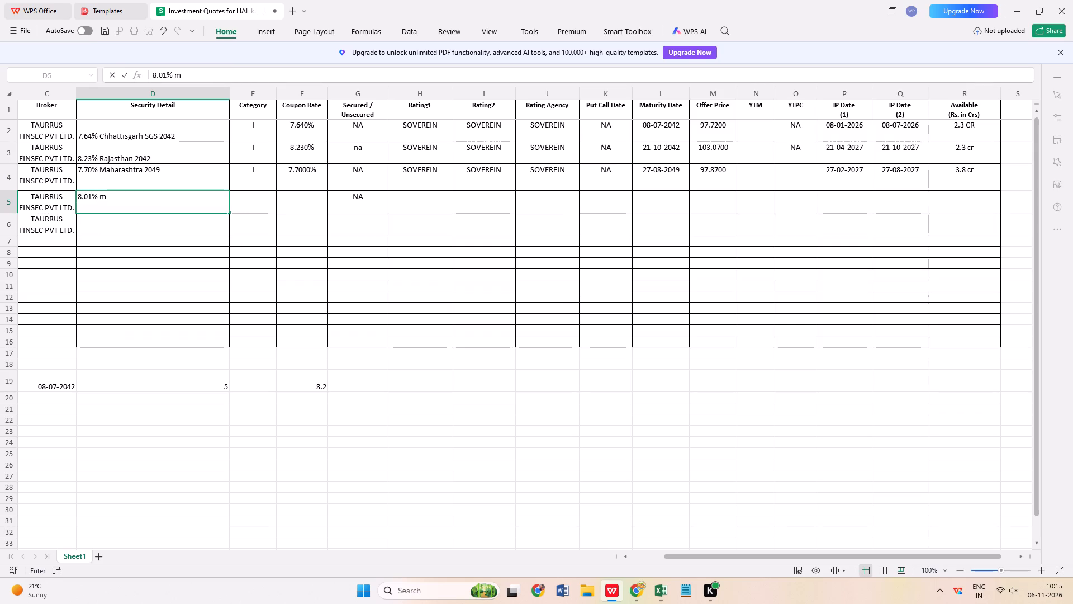
key(BackSpace)
text(Maharashtra)
key(space)
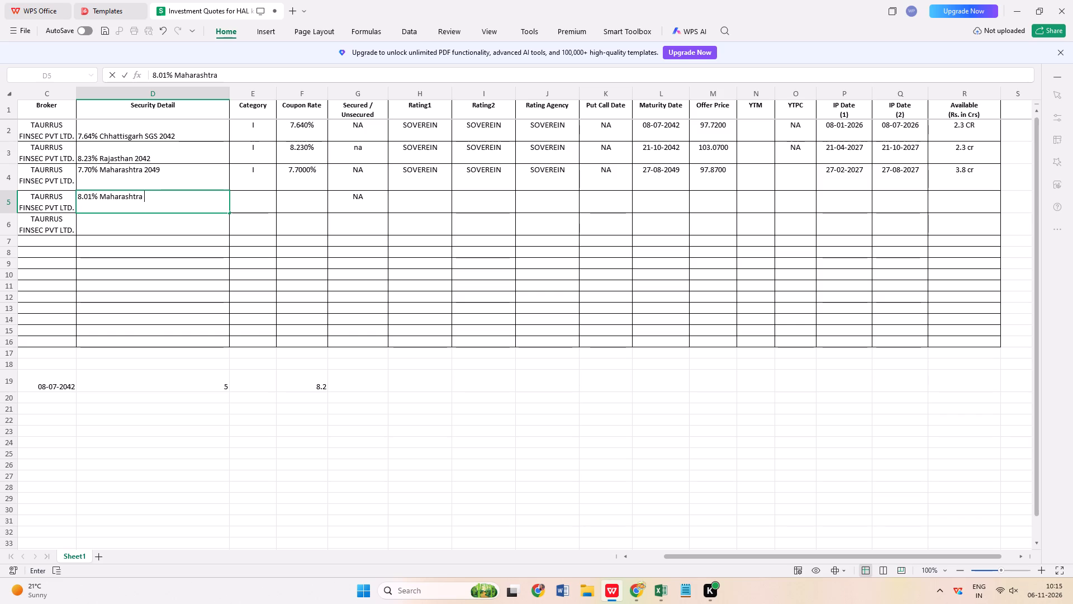
text(2043)
Enter Category I and a Coupon Rate of 8.01% for the Maharashtra 2043 quote.
click(254, 194)
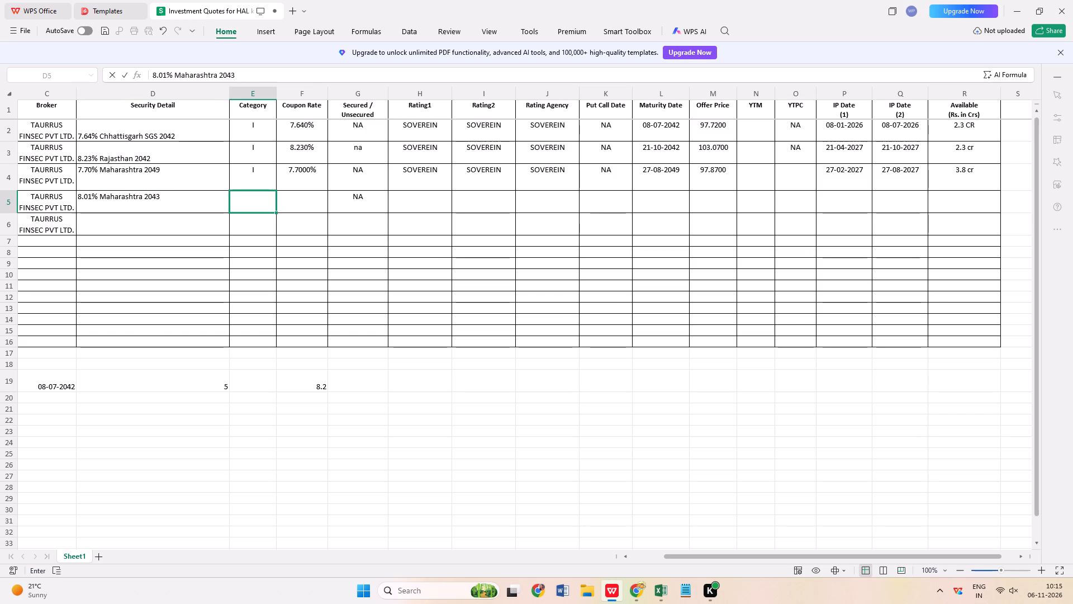
key(shift+i)
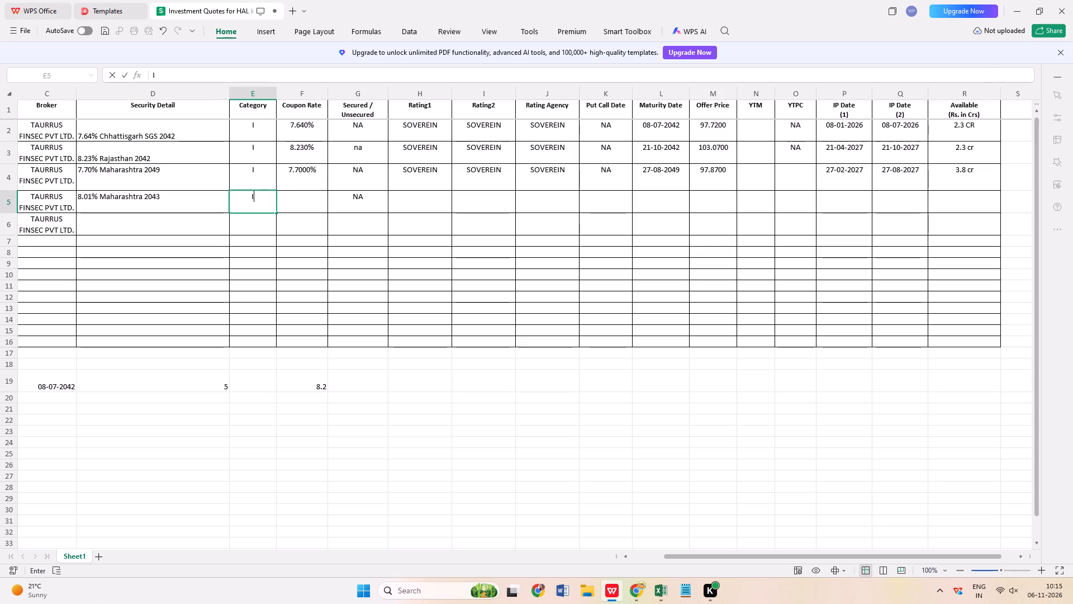
click(308, 204)
text(8.01)
Fill the Maharashtra 2043 quote's Rating1, Rating2 and Rating Agency with SOVEREIN and its Put Call Date with NA.
click(431, 208)
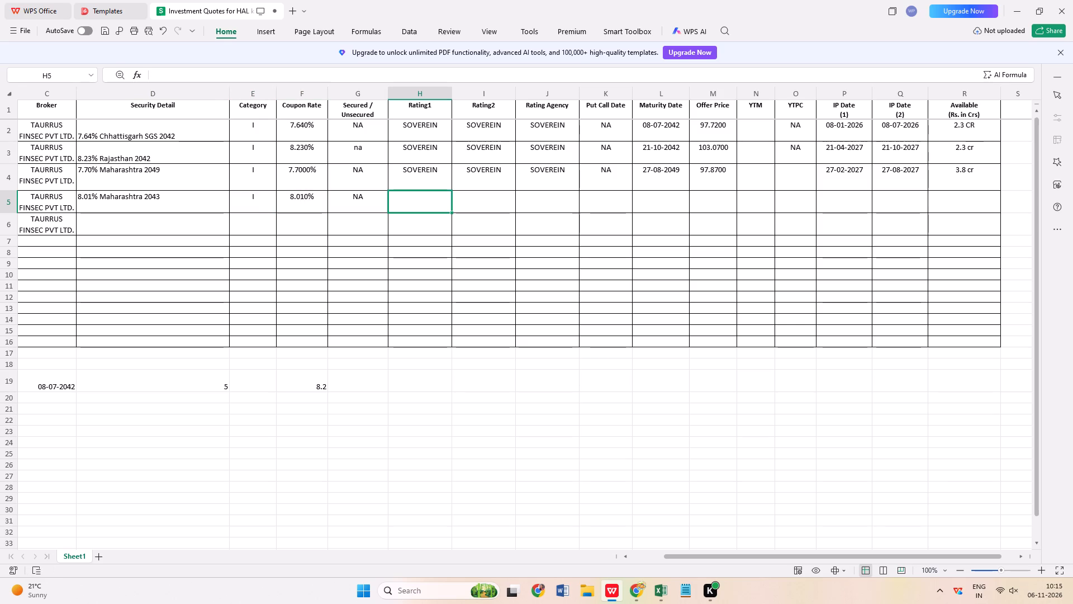
key(s)
click(475, 213)
key(s)
click(549, 202)
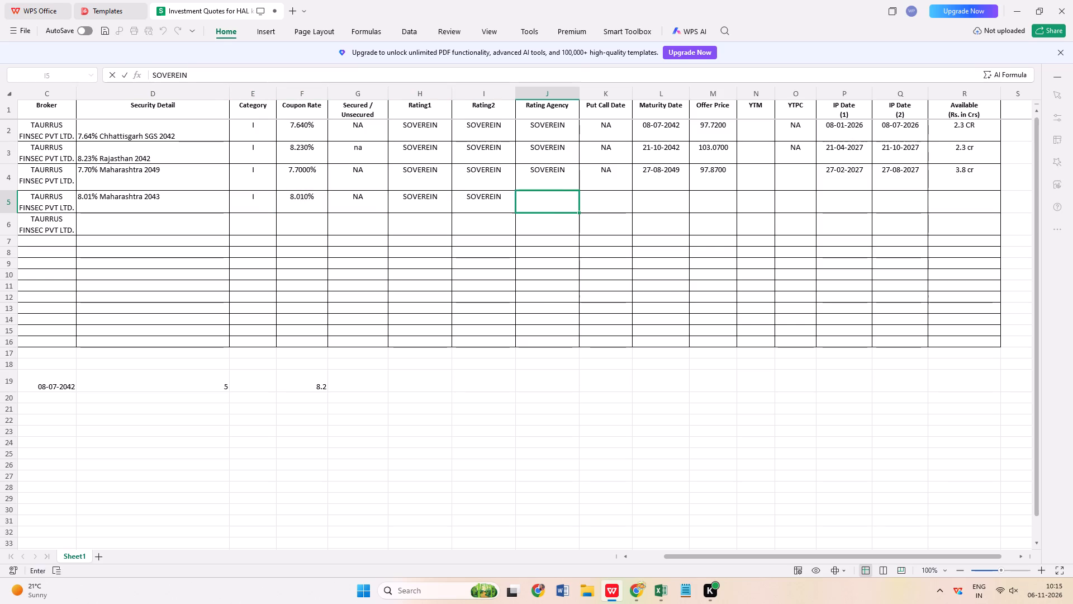
key(s)
click(615, 199)
key(n)
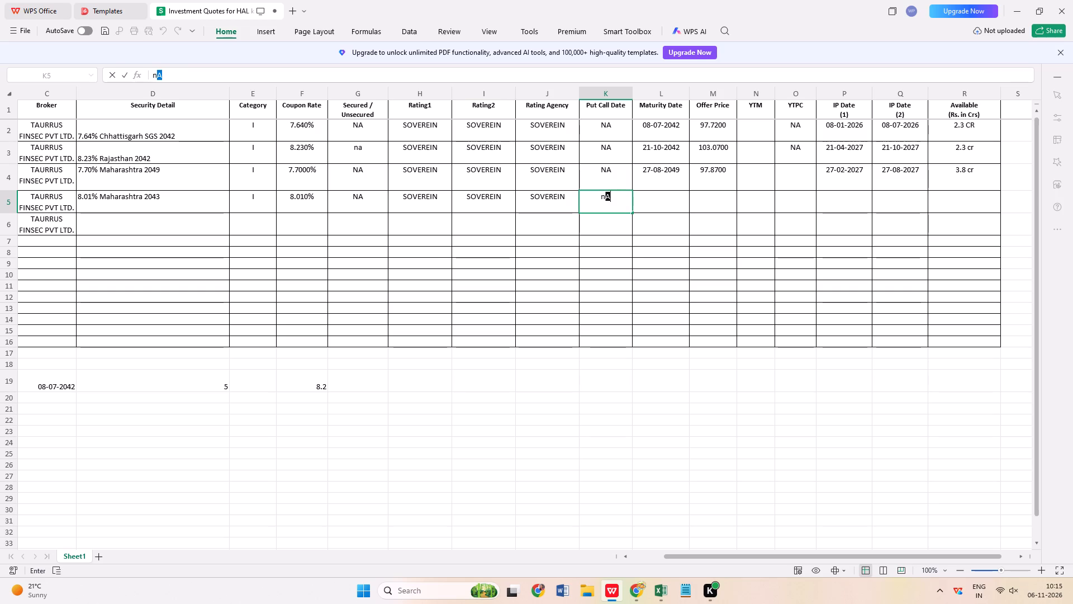
Enter 07/10/2043 as the Maturity Date and 100.88 as the Offer Price of the Maharashtra 2043 quote.
click(671, 195)
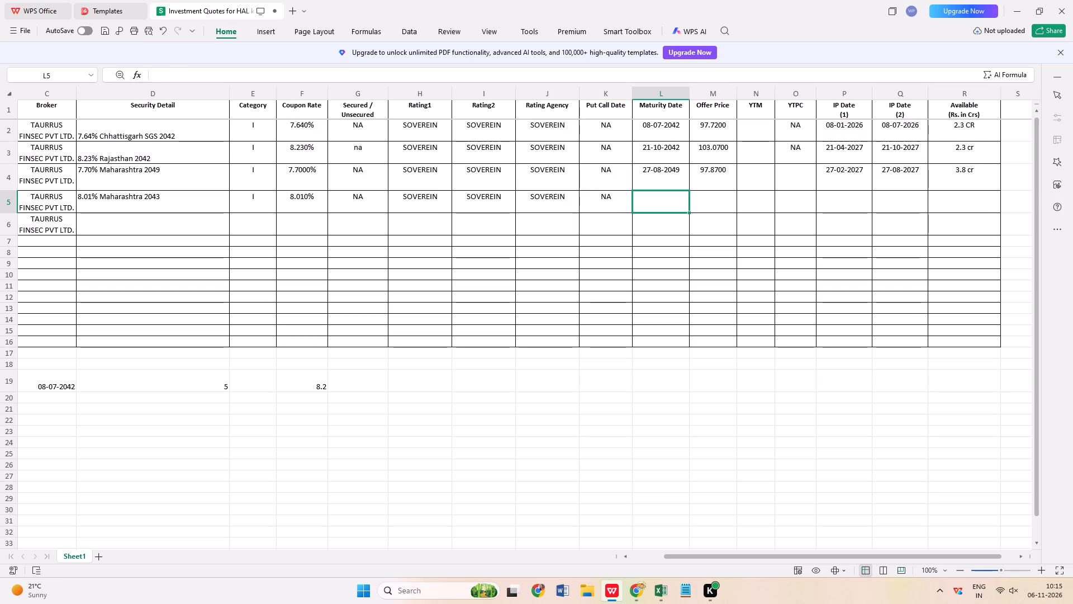
text(07/10/20)
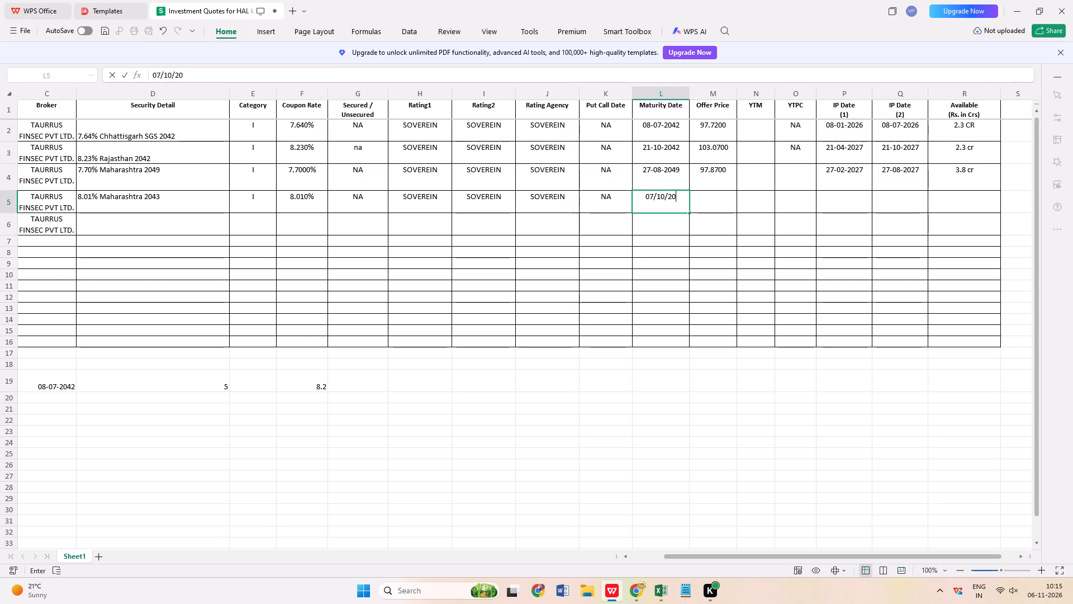
text(43)
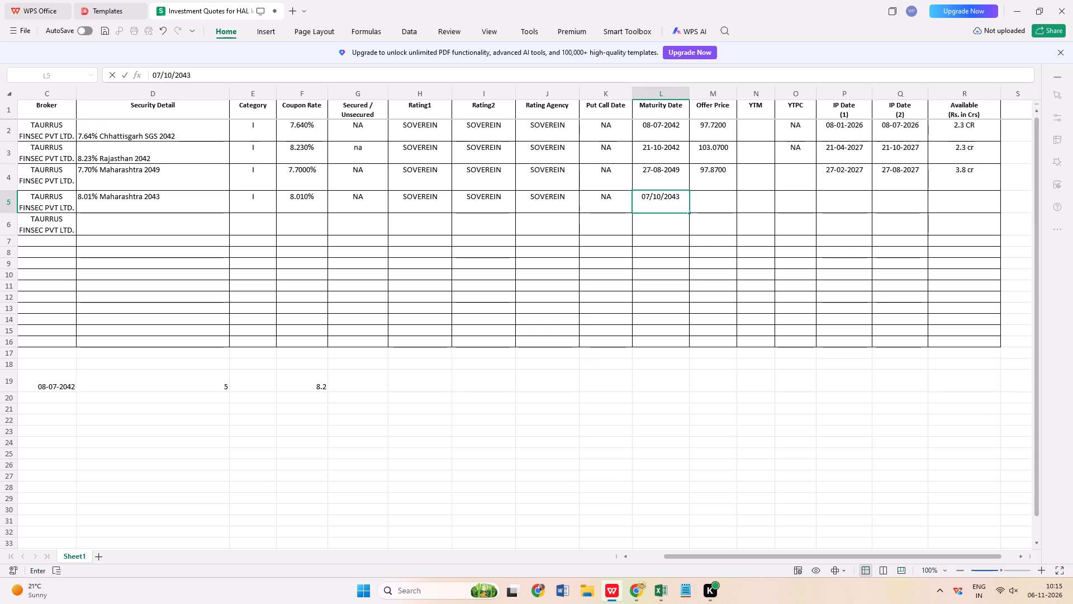
click(723, 202)
text(100.88)
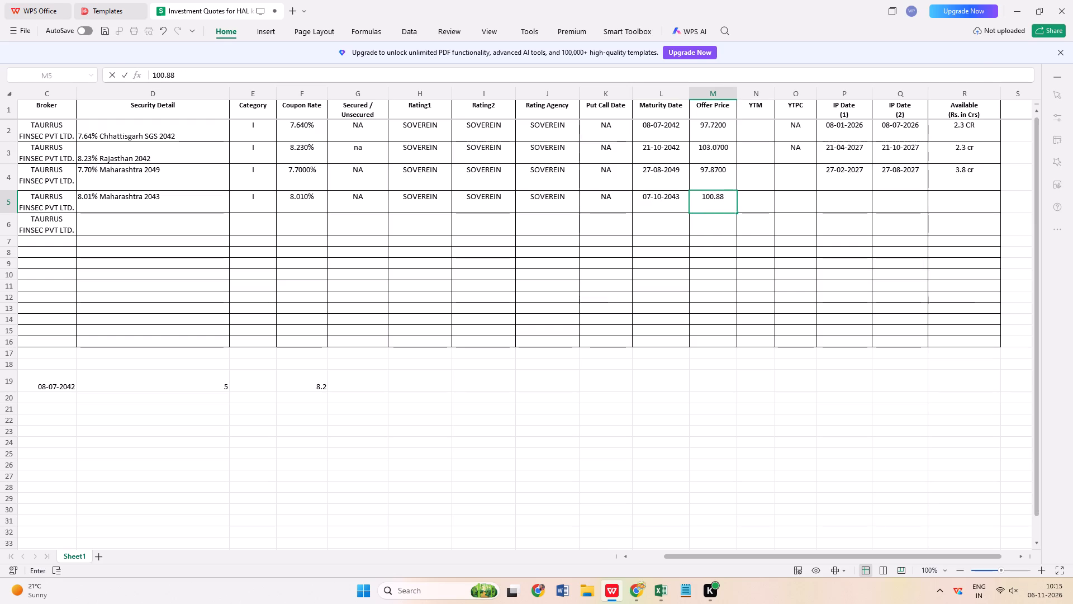
Copy NA from the Rajasthan quote's YTPC cell into the YTPC cells of both Maharashtra quotes.
click(792, 177)
click(803, 145)
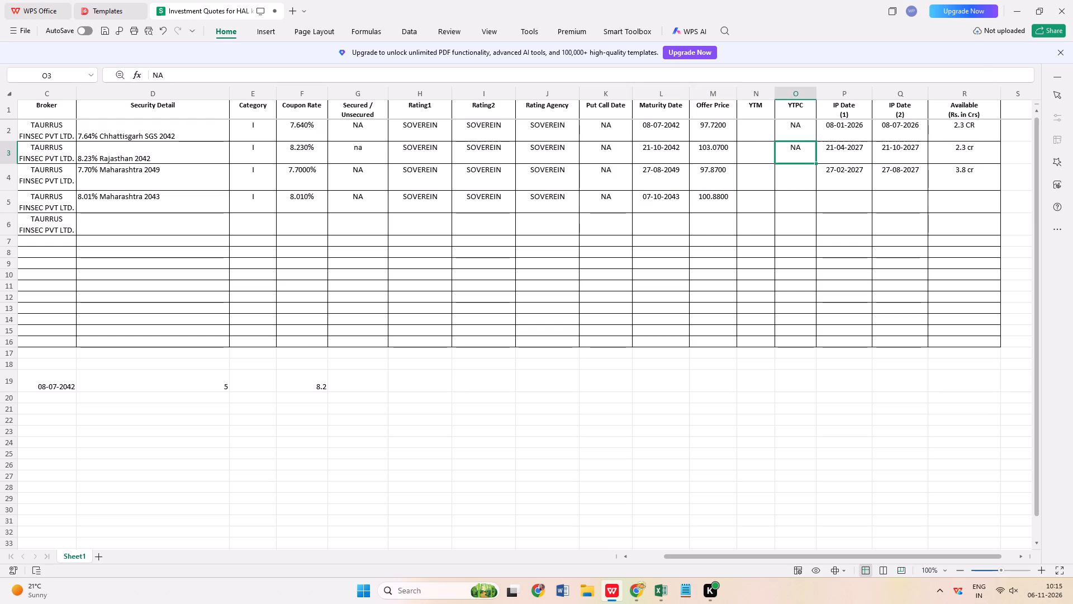
key(ctrl+c)
drag(802, 171, 797, 192)
key(ctrl+v)
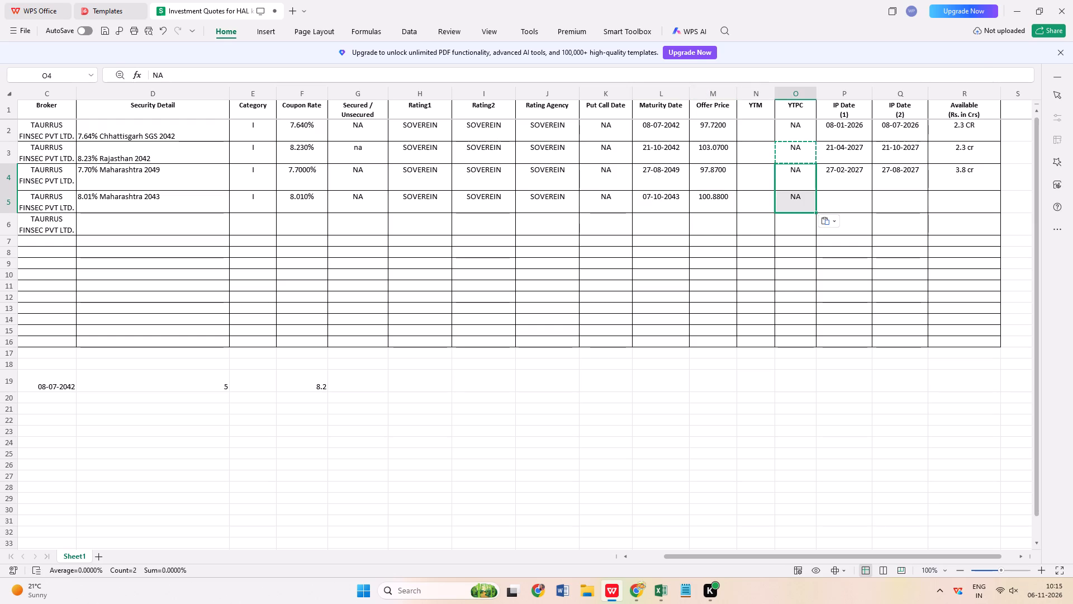
Enter 07/04/2027 and 07/10/2027 as the Maharashtra 2043 quote's IP Date (1) and IP Date (2).
click(843, 201)
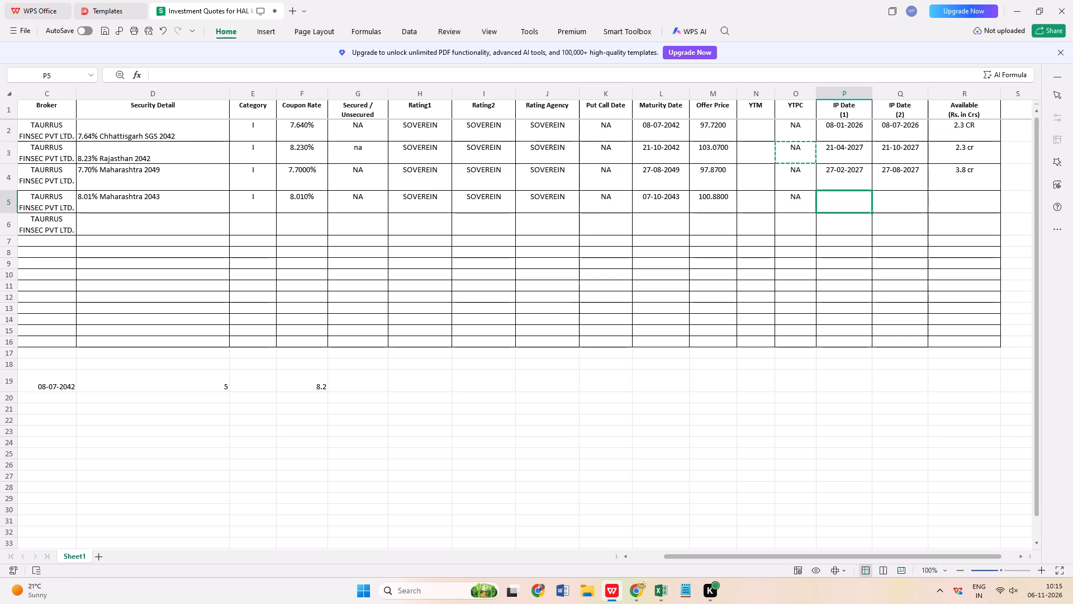
text(07/04/20)
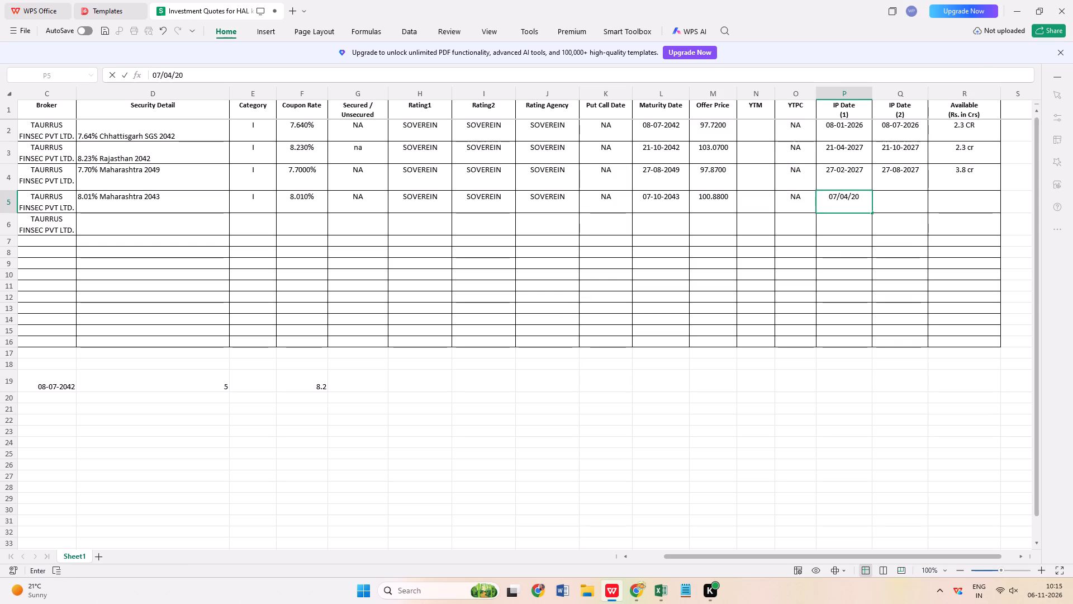
text(27)
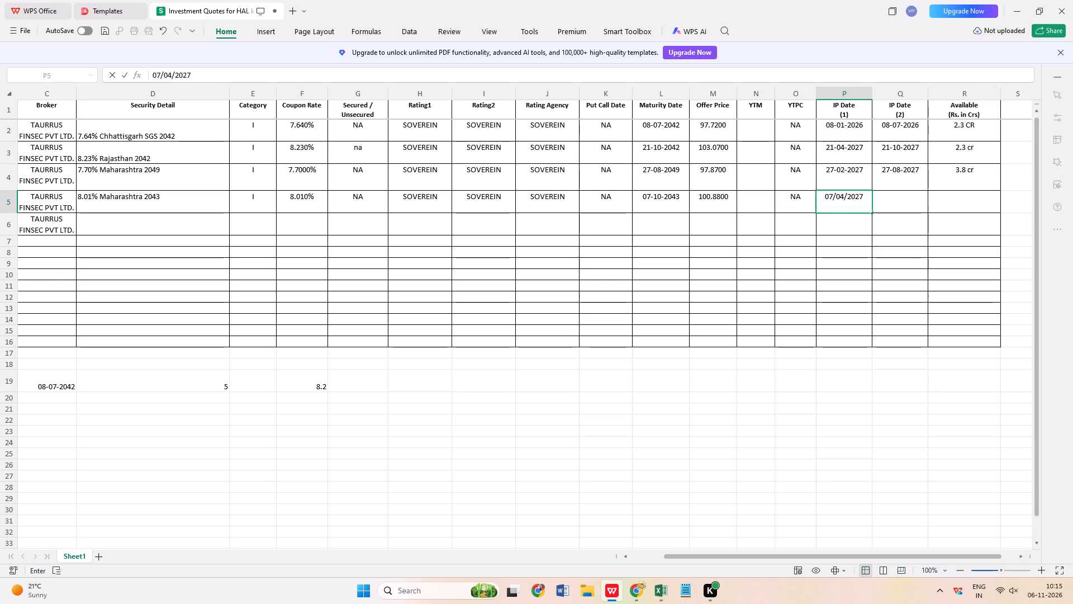
key(Tab)
text(07/)
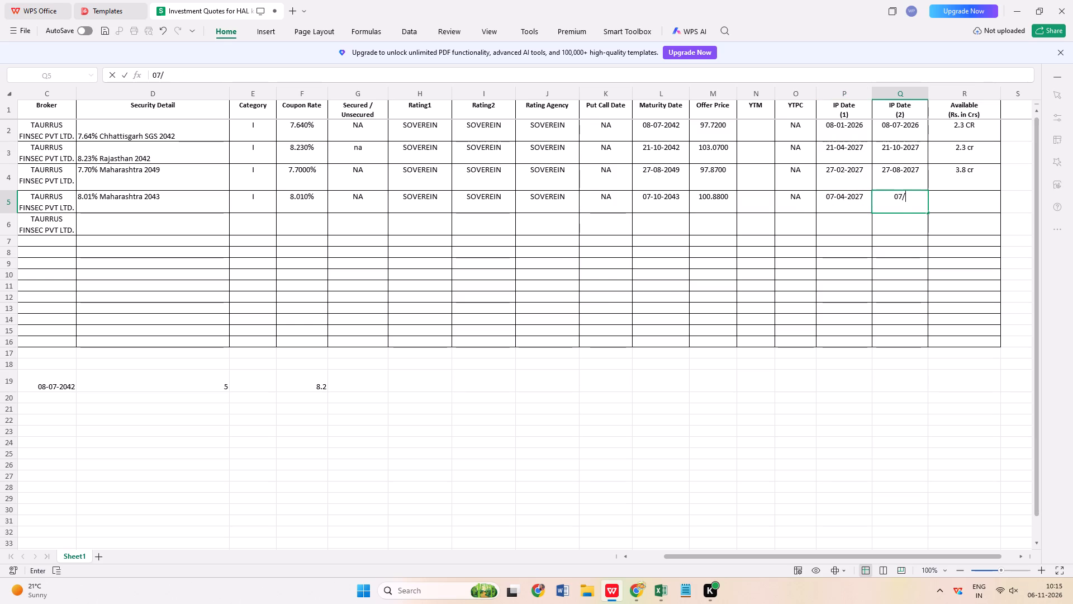
text(10/2027)
key(Tab)
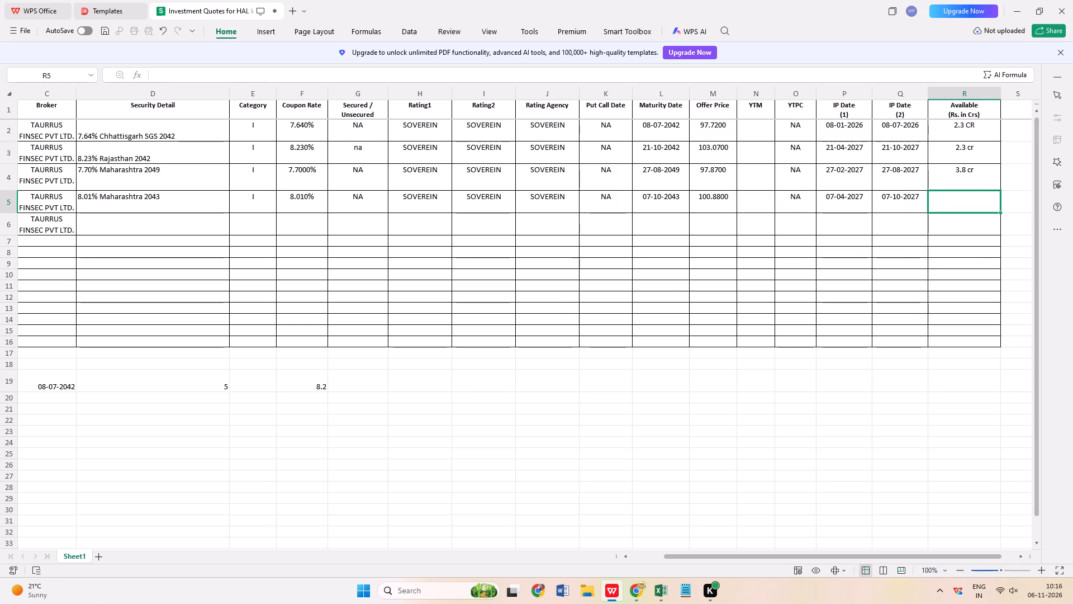
Enter 1 cr as the Available amount for the Maharashtra 2043 quote.
text(1 cr)
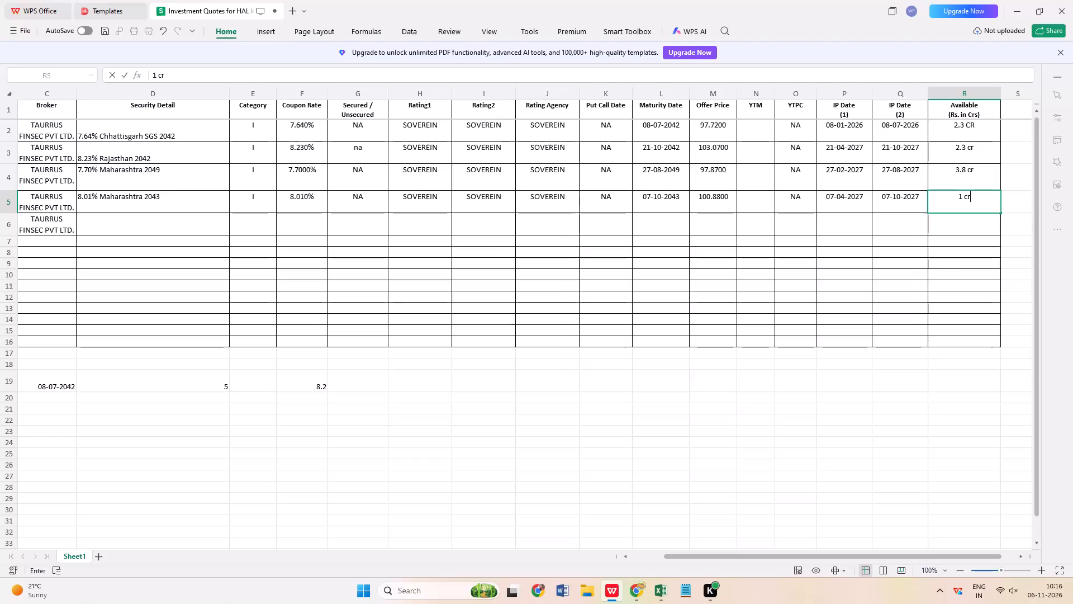
click(567, 287)
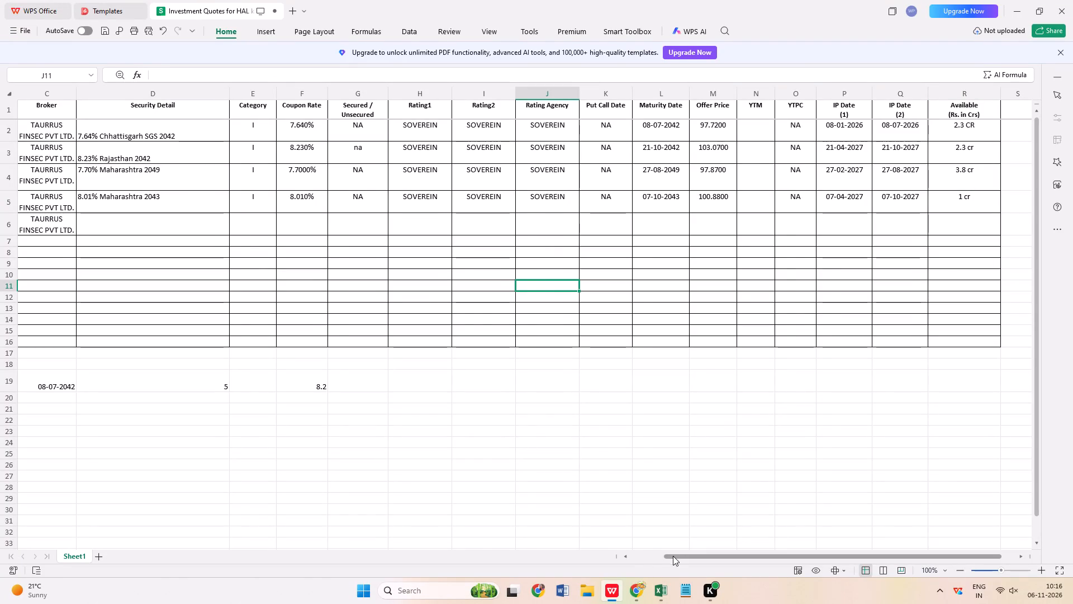
Save the investment quotes workbook.
drag(674, 555, 598, 561)
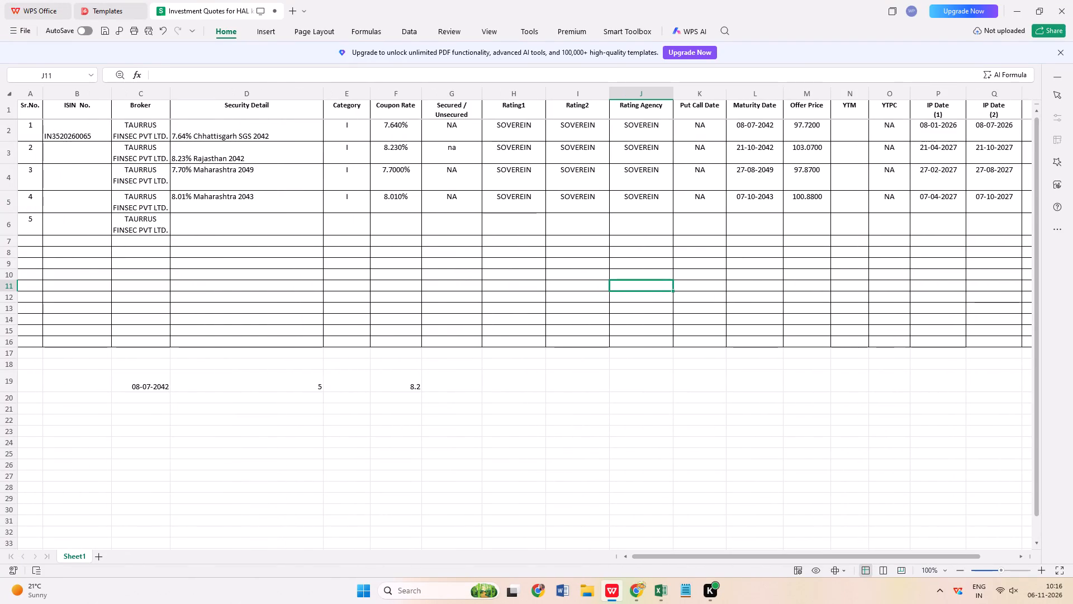
key(ctrl+s)
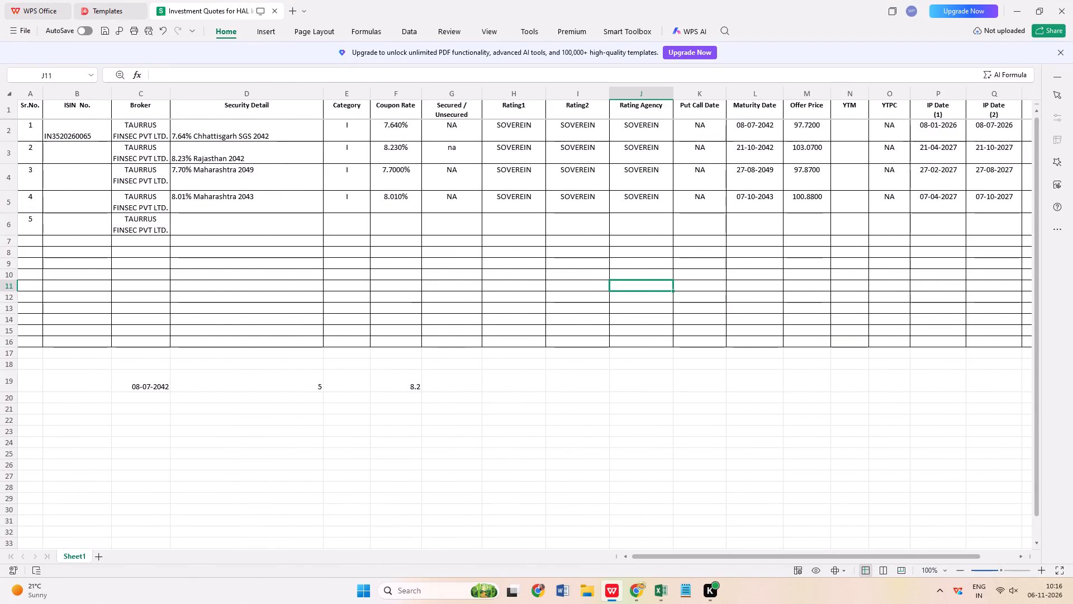
Delete the leftover scratch values in row 19 below the quotes table.
drag(137, 383, 421, 398)
key(Delete)
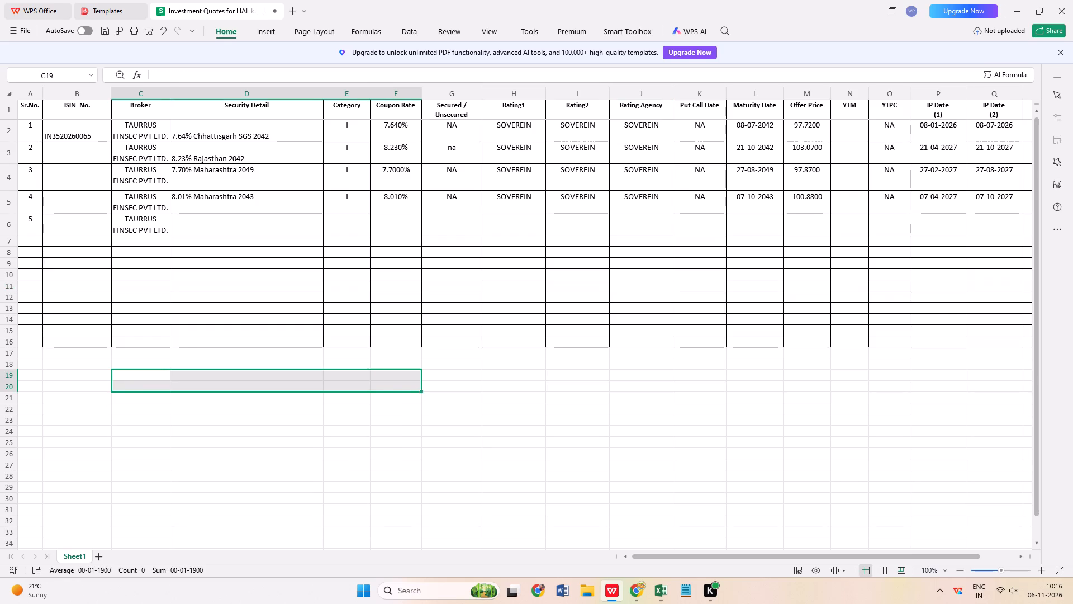
click(284, 456)
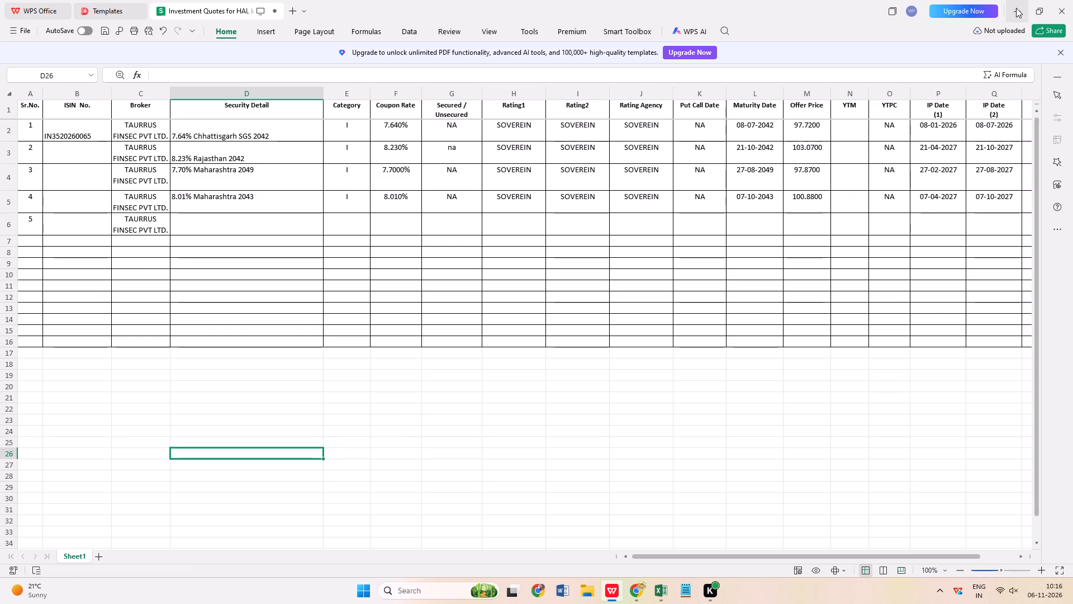
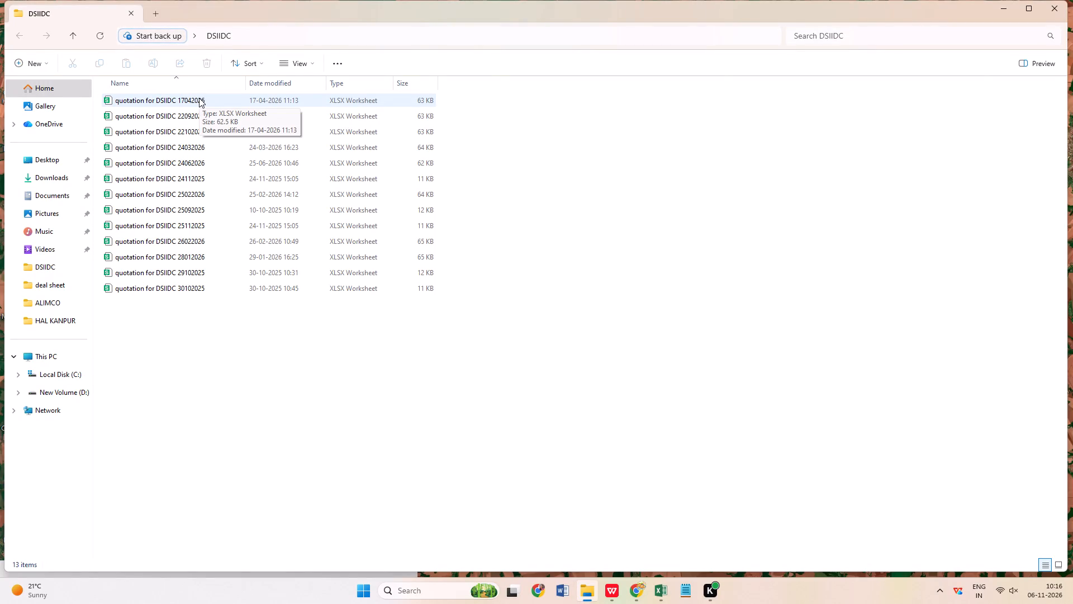
Open the quotation for DSIIDC 17042026 workbook to check its listed securities, close it and return to the DSIIDC folder.
double_click(199, 98)
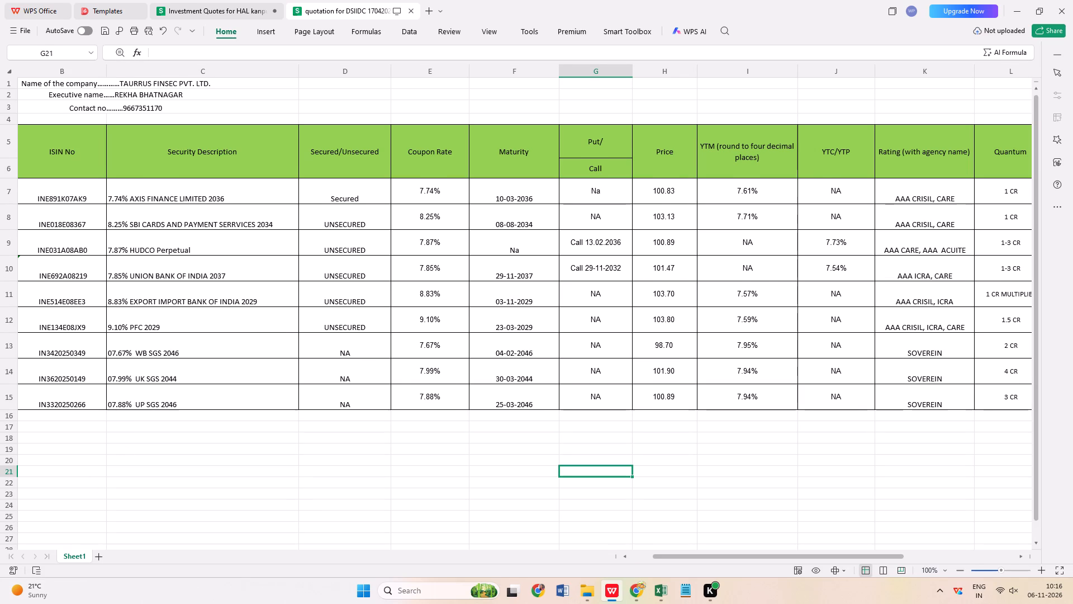
click(412, 7)
click(1018, 9)
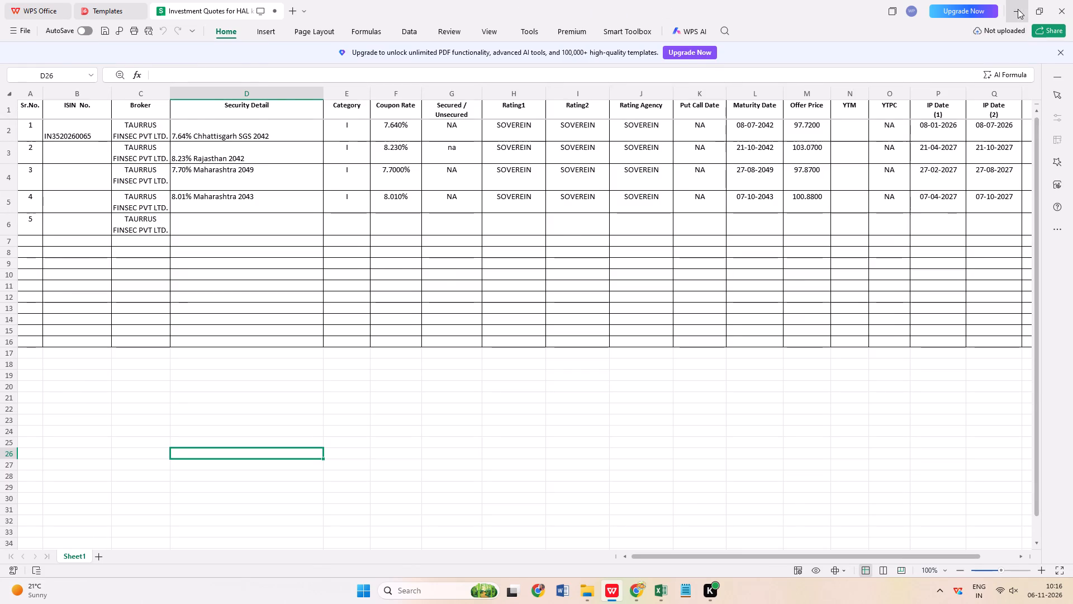
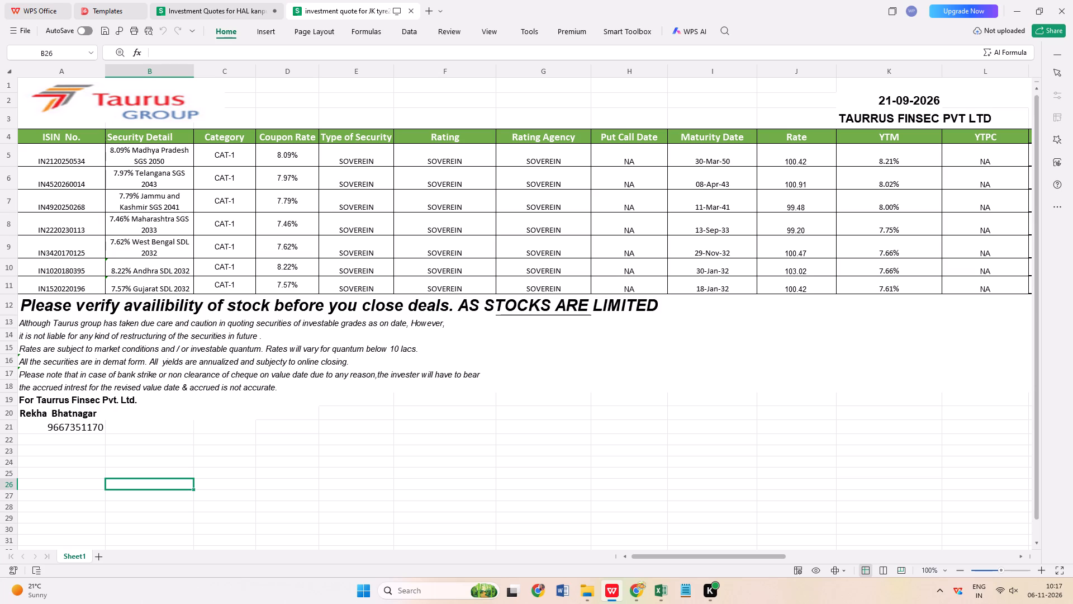
Close the investment quote for JK tyre21092026 workbook and return to the Preeti JK tyre folder.
click(411, 12)
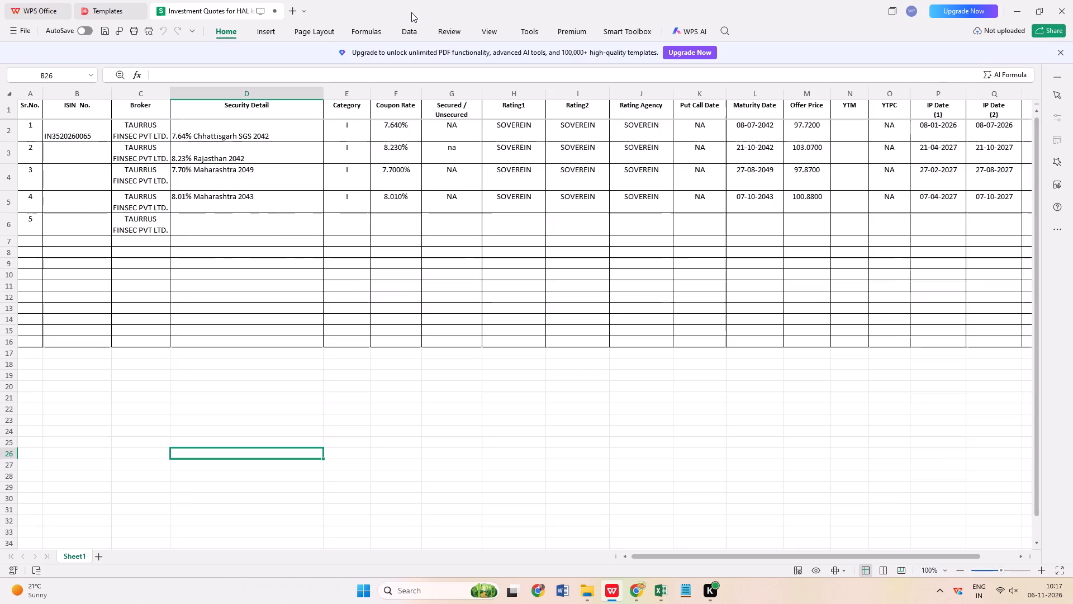
click(1019, 8)
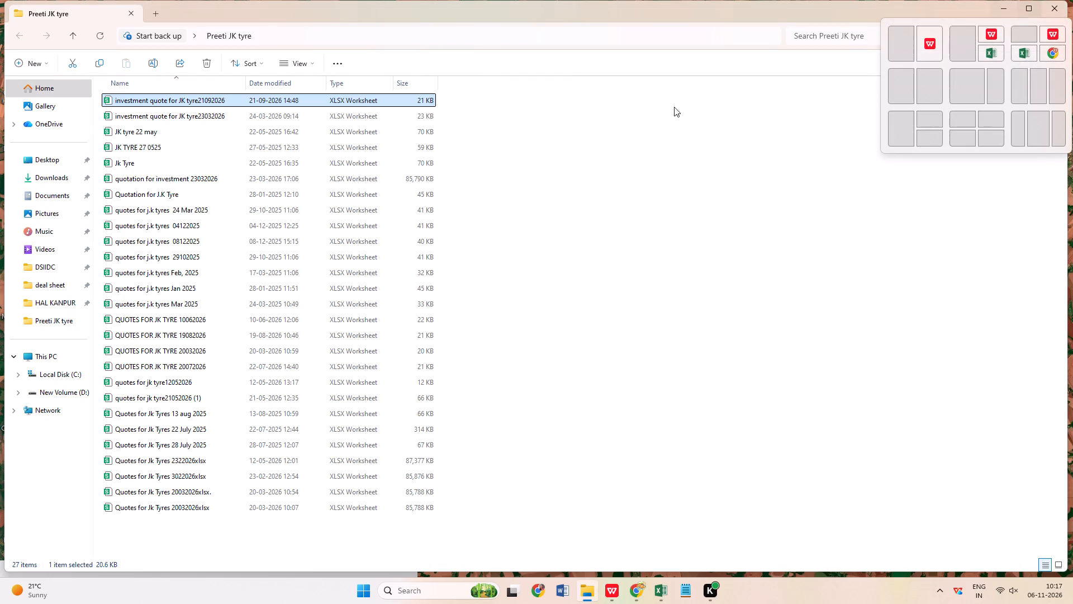
Open the investment quote for JK tyre23032026 workbook to check its listed securities, then return to the folder, keeping the HAL Kanpur quotes open.
double_click(220, 117)
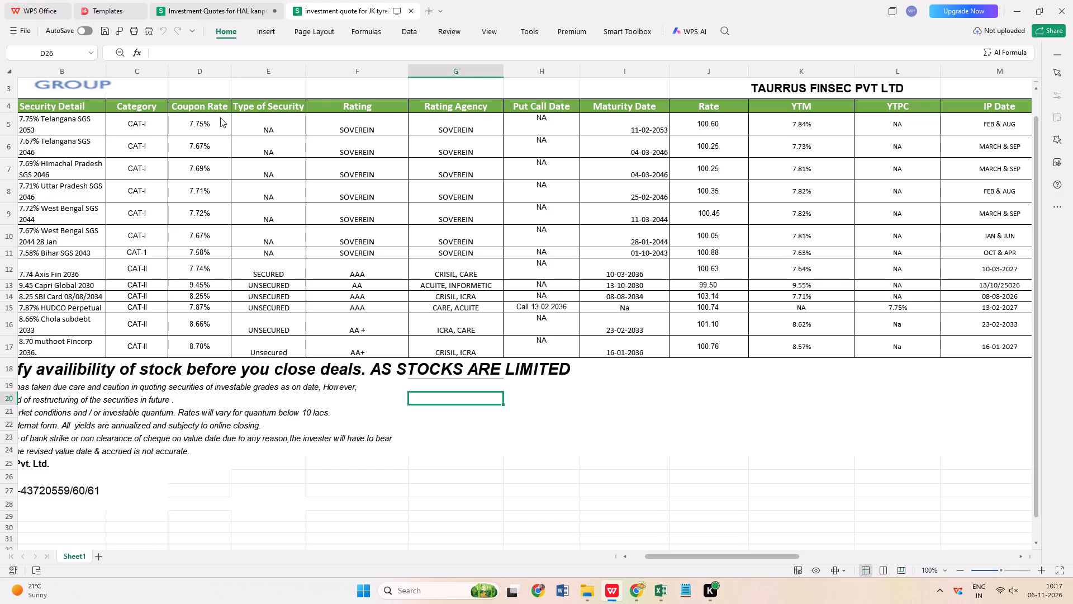
click(1063, 13)
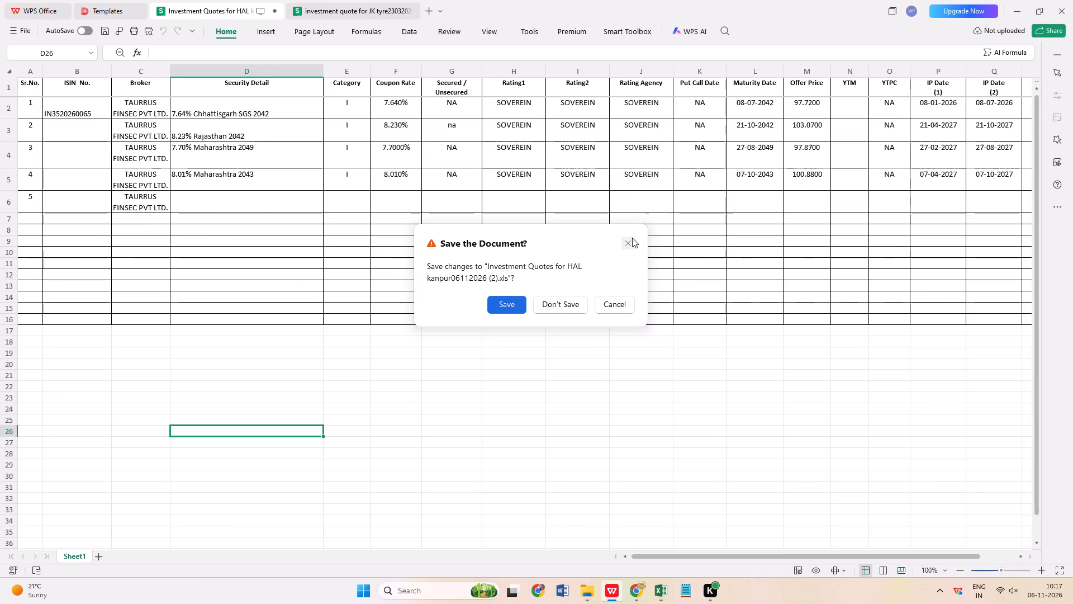
click(628, 239)
click(1015, 10)
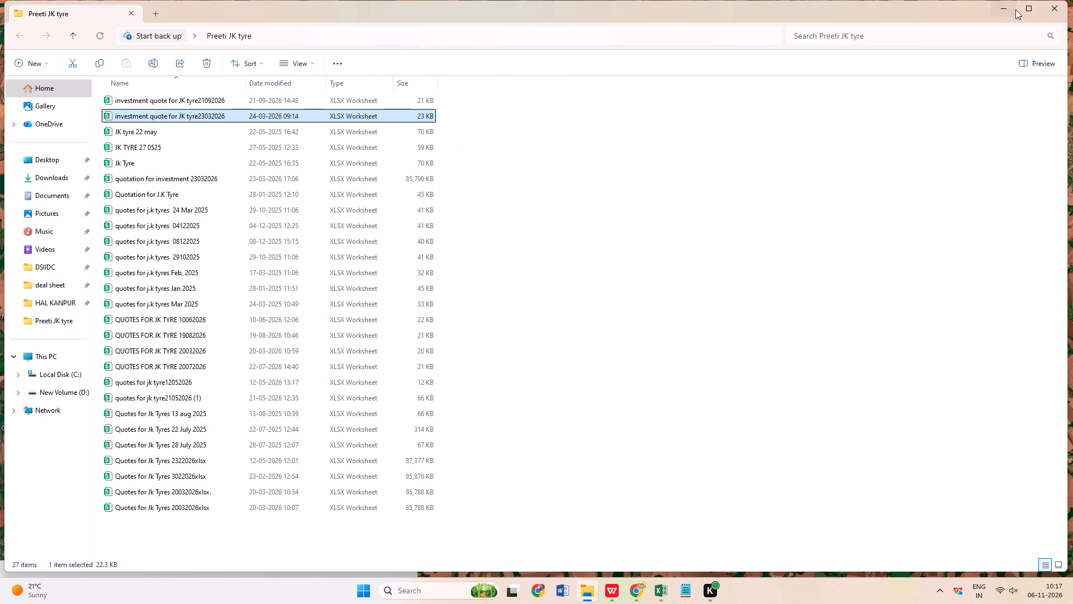
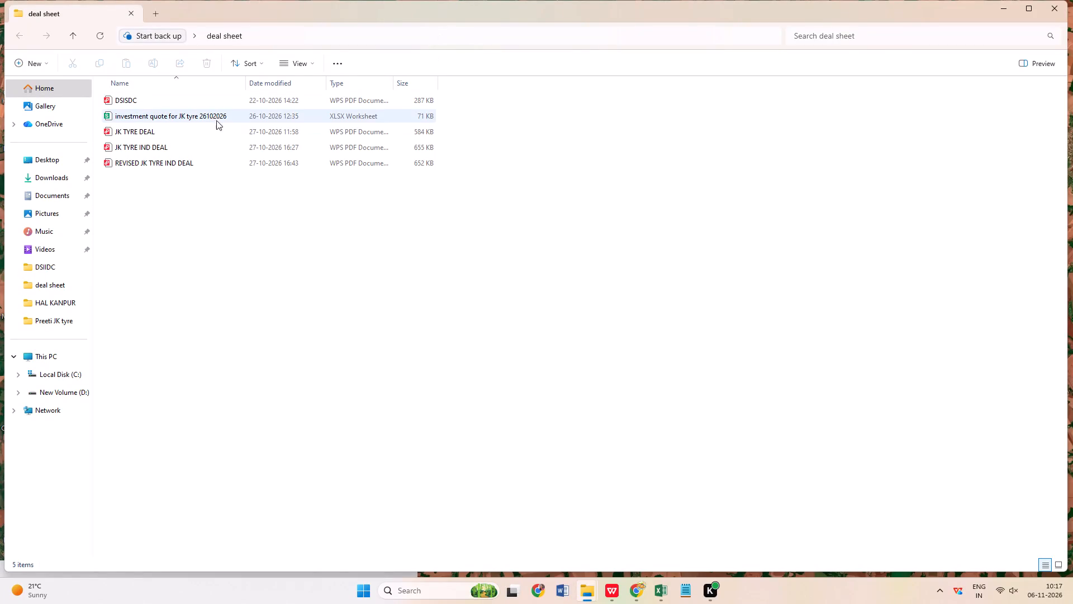
Open the investment quote for JK tyre 26102026 workbook and copy the ISIN of the 8.23% Rajasthan SDL 2042.
double_click(212, 118)
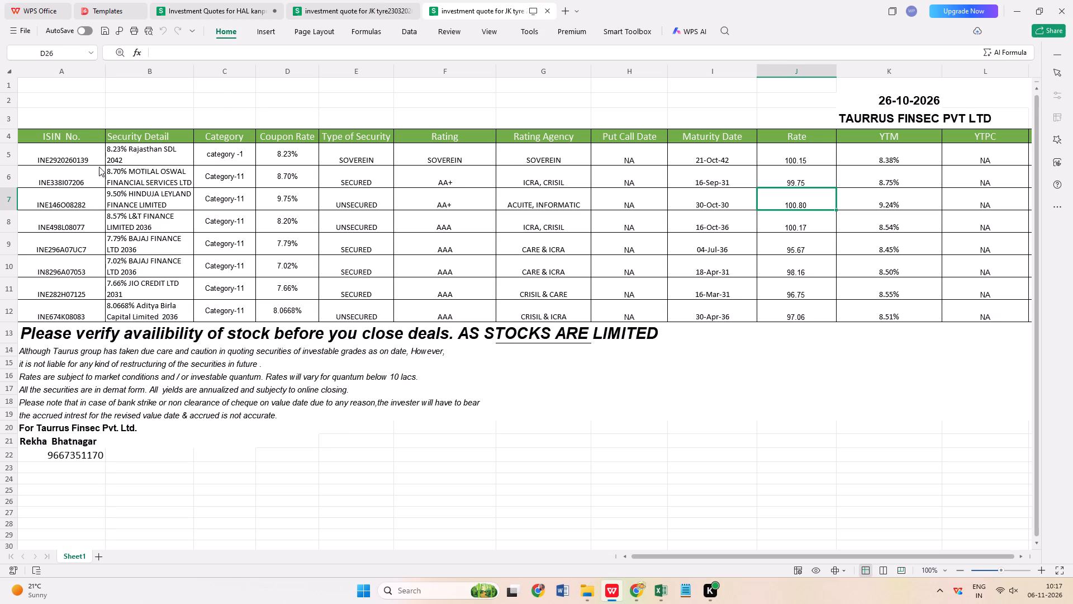
click(90, 161)
double_click(90, 160)
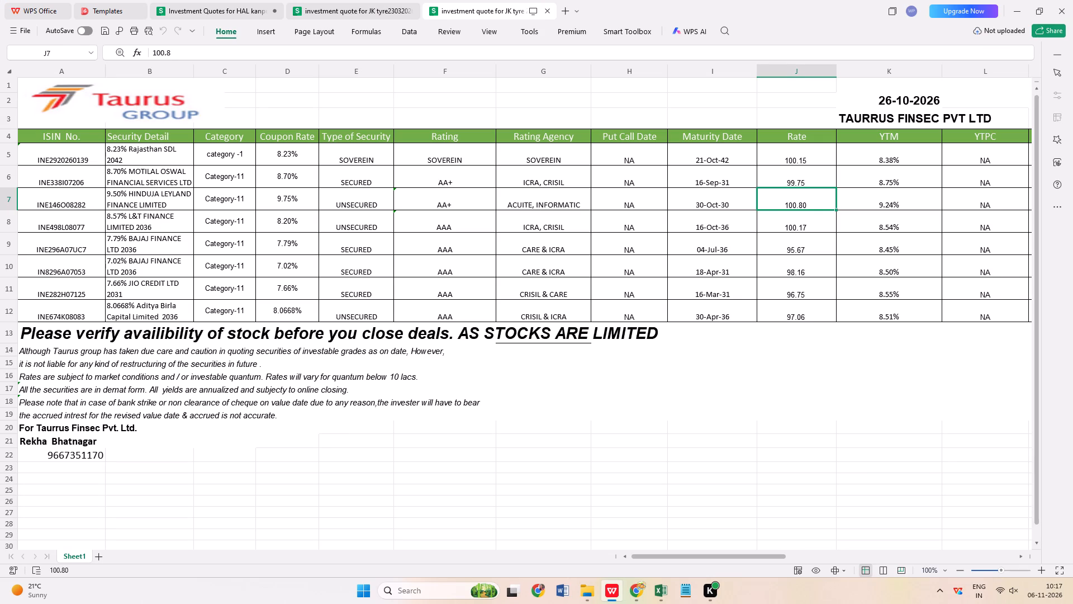
triple_click(88, 158)
double_click(88, 158)
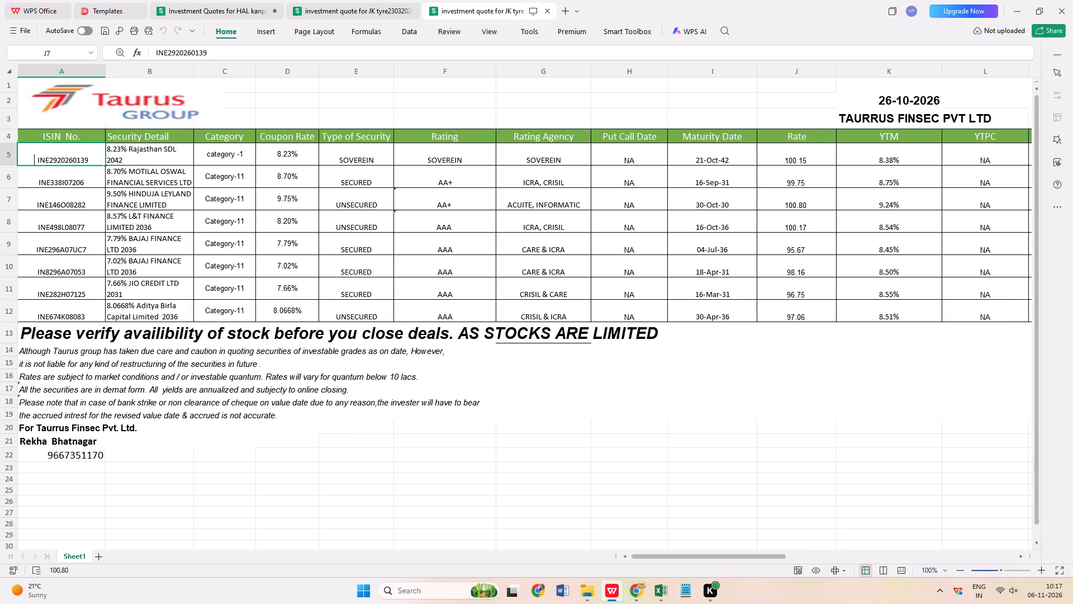
click(91, 161)
click(91, 161)
click(90, 161)
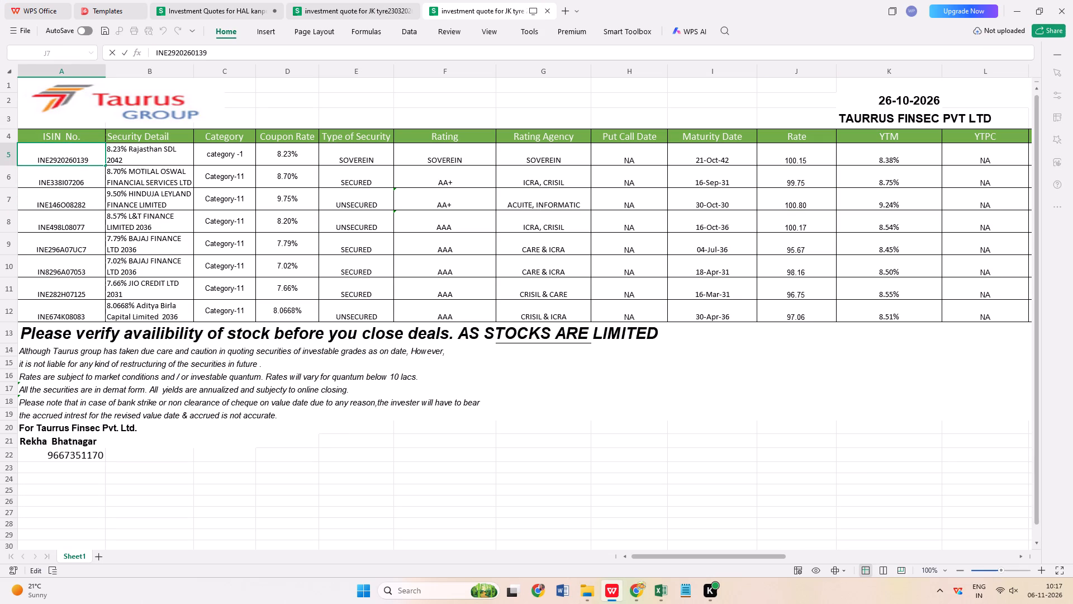
click(90, 161)
key(ctrl+c)
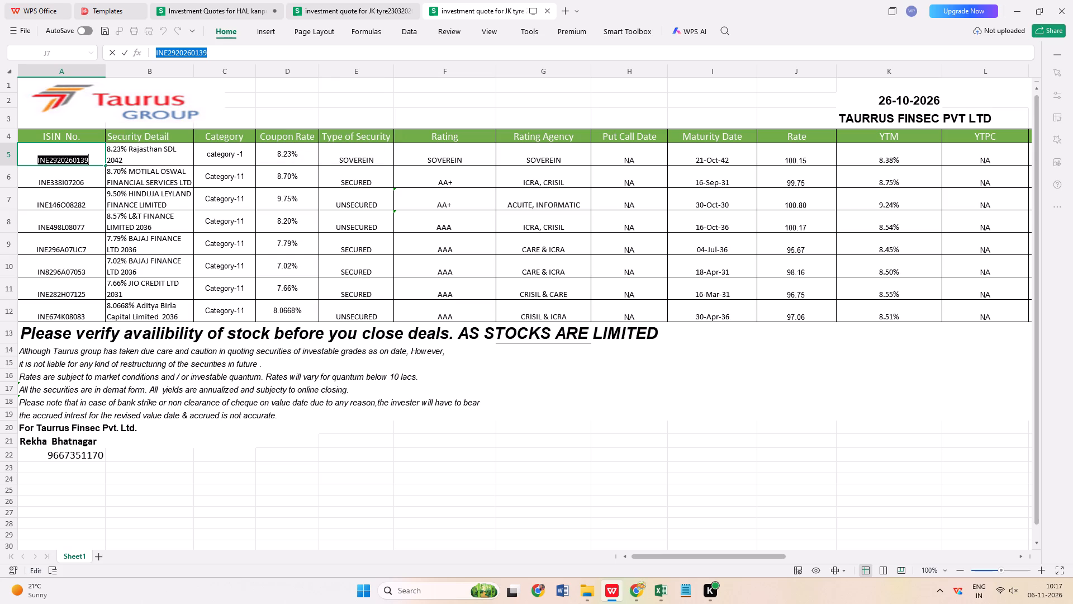
click(225, 10)
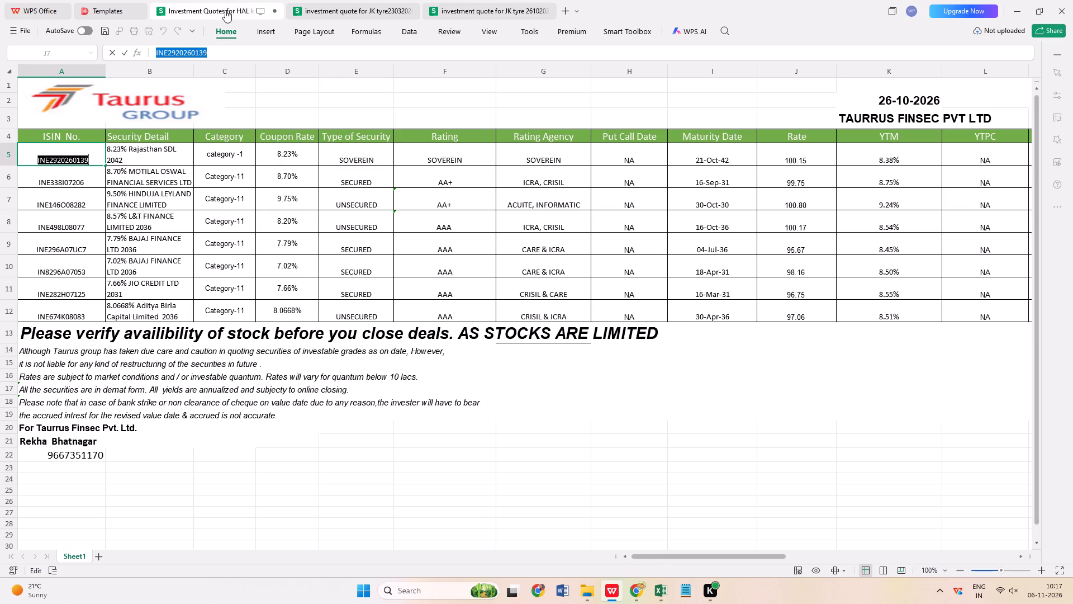
click(78, 134)
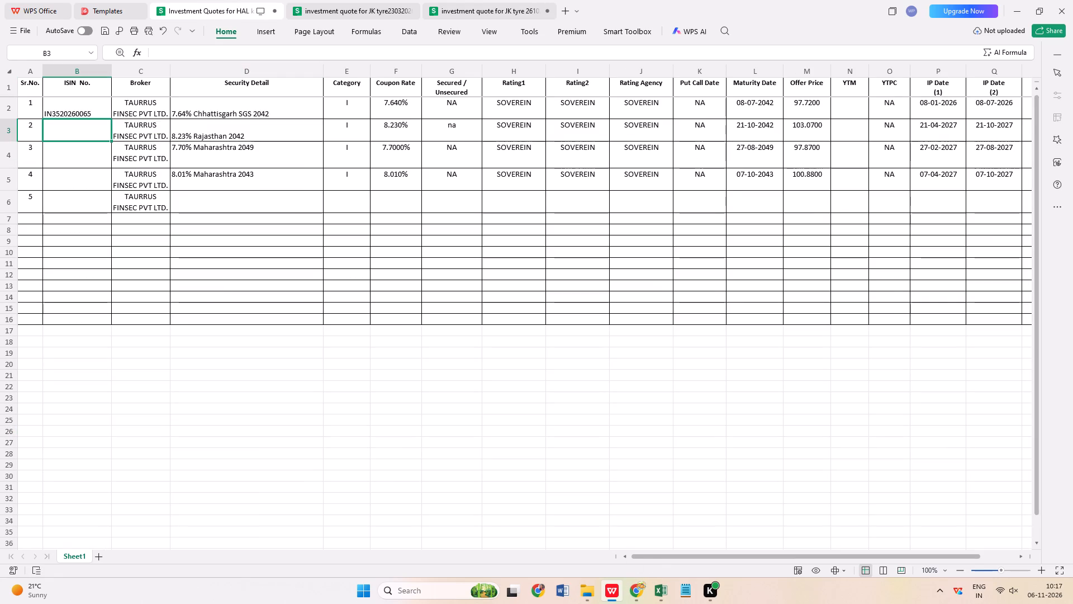
key(ctrl+v)
click(250, 270)
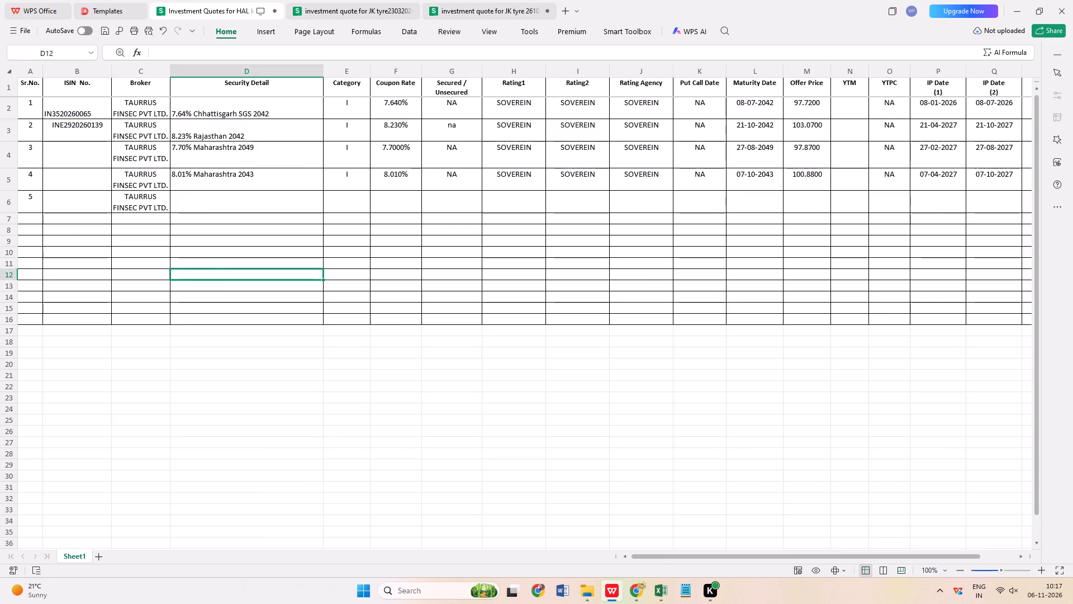
click(18, 26)
click(34, 108)
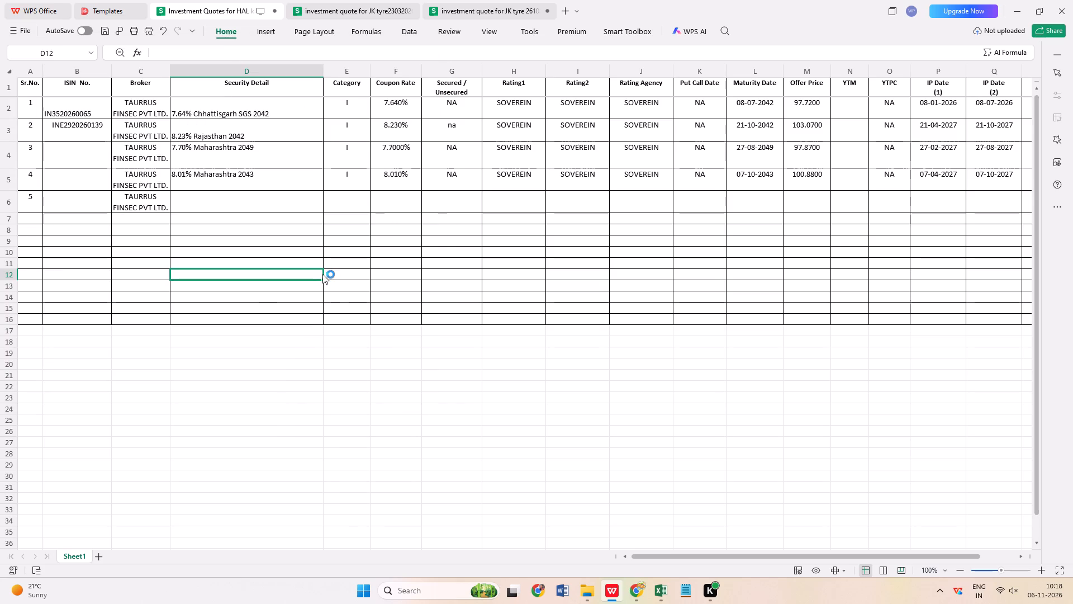
click(510, 246)
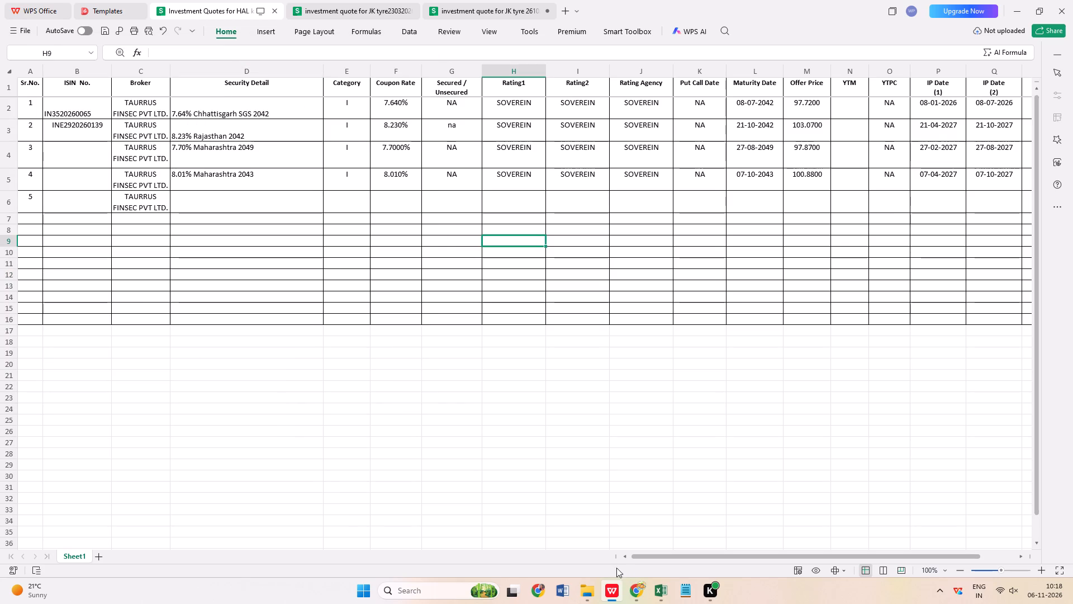
Copy NA from the first security's Secured / Unsecured cell into the 8.23% Rajasthan 2042 row.
click(464, 106)
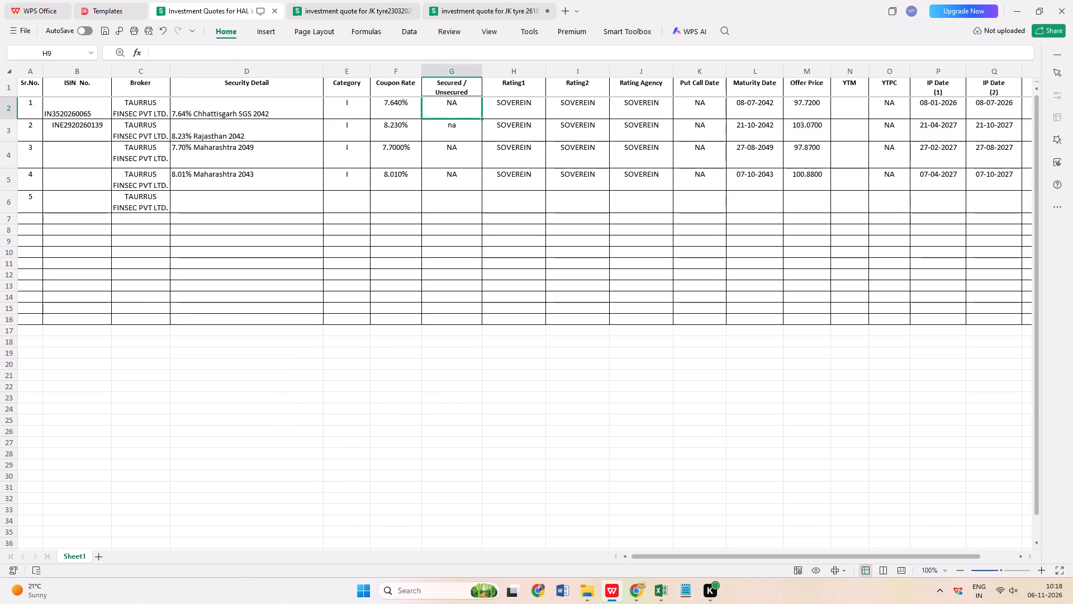
key(ctrl+c)
click(449, 134)
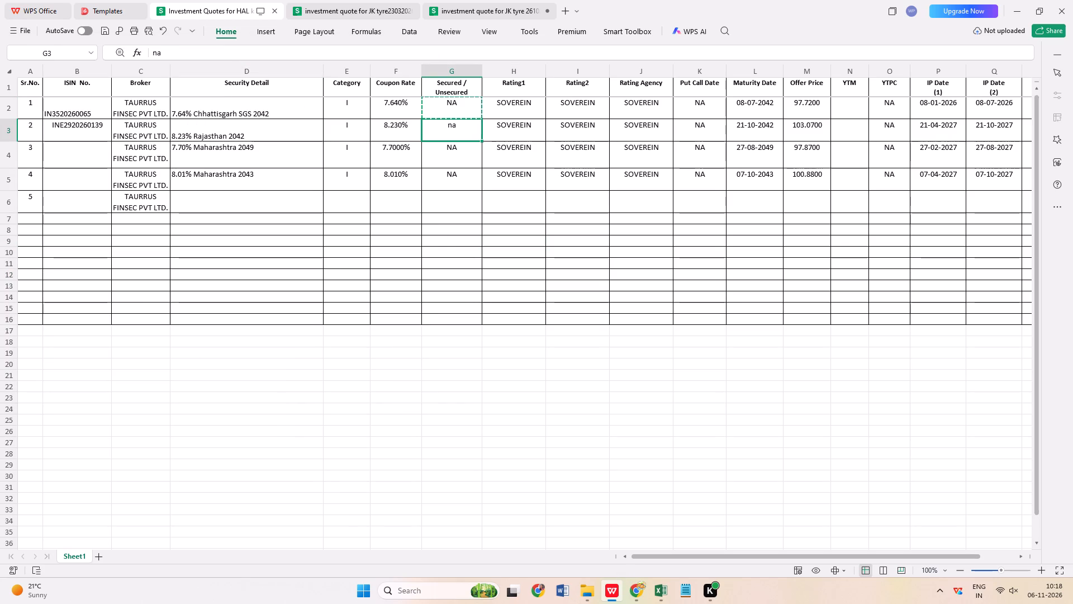
key(ctrl+v)
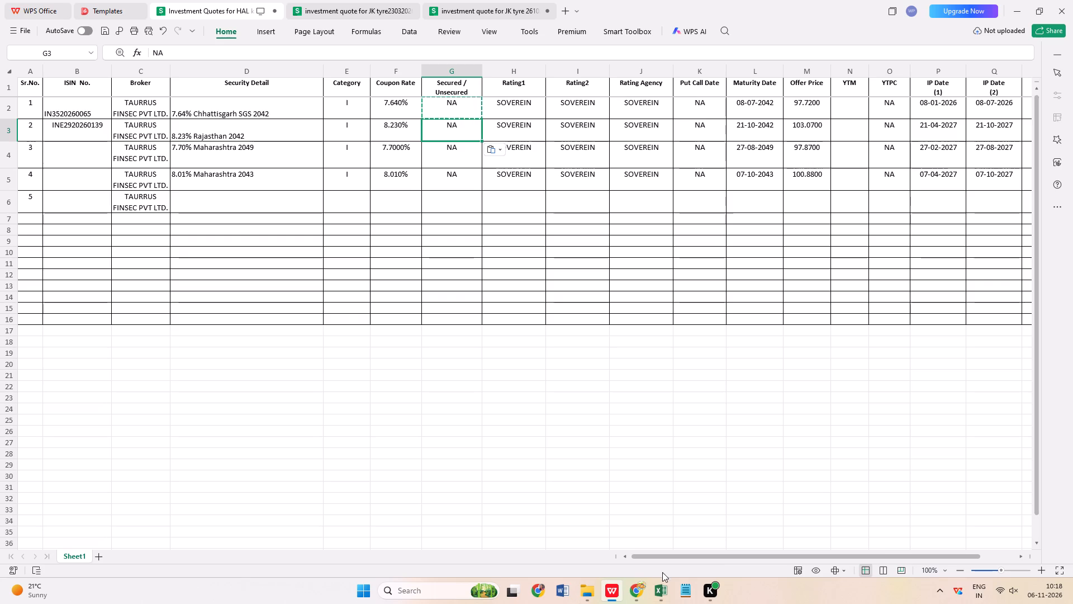
Switch to the Cashflows 15072026 workbook in Excel and set Price(G) to 103.07 in row 3610 of the SDL sheet.
click(670, 534)
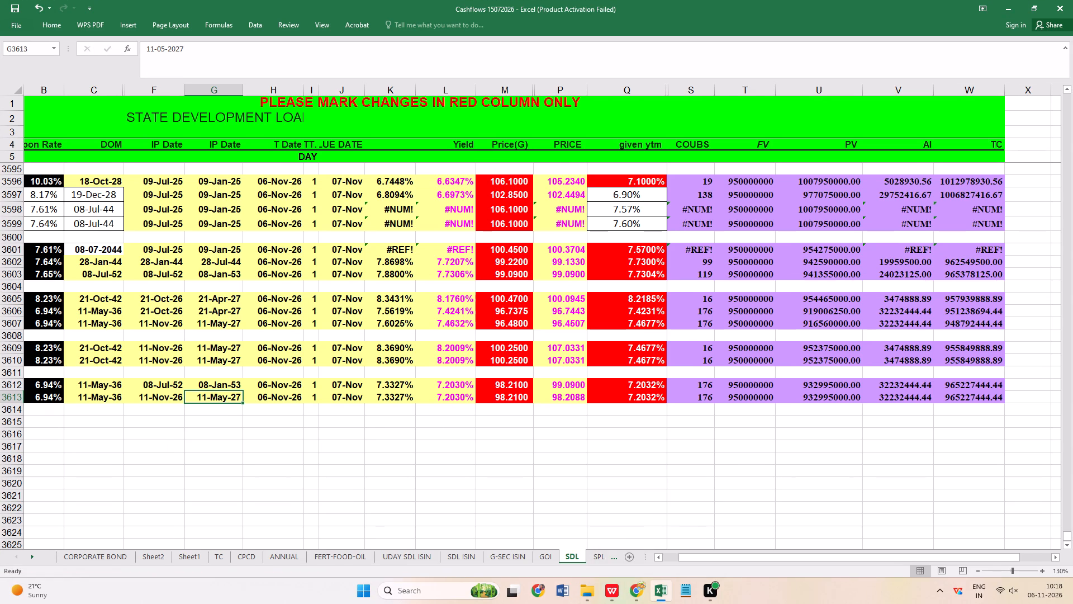
click(516, 361)
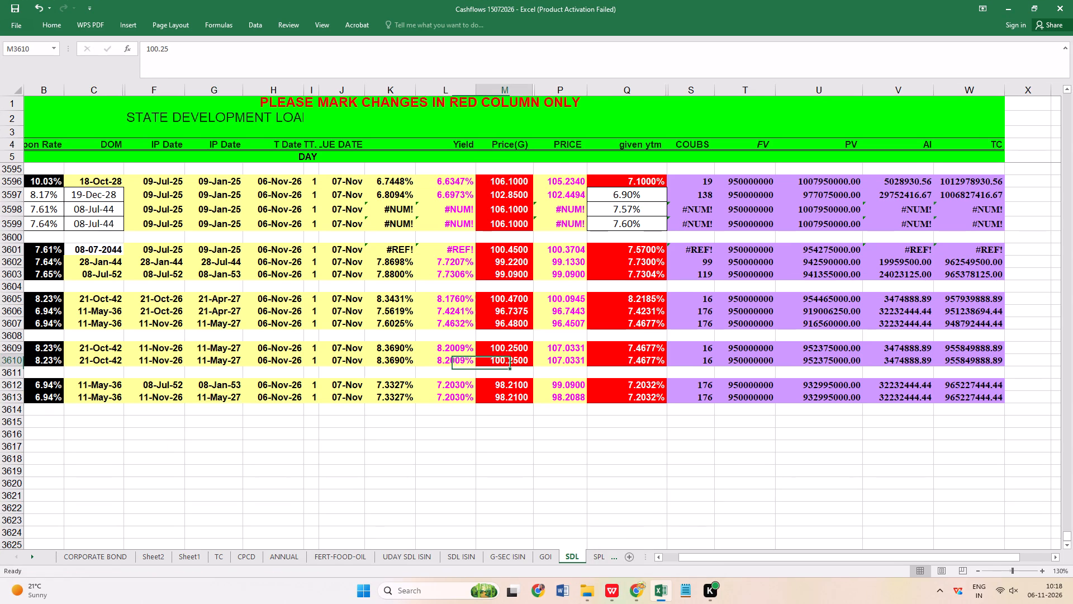
text(103.07)
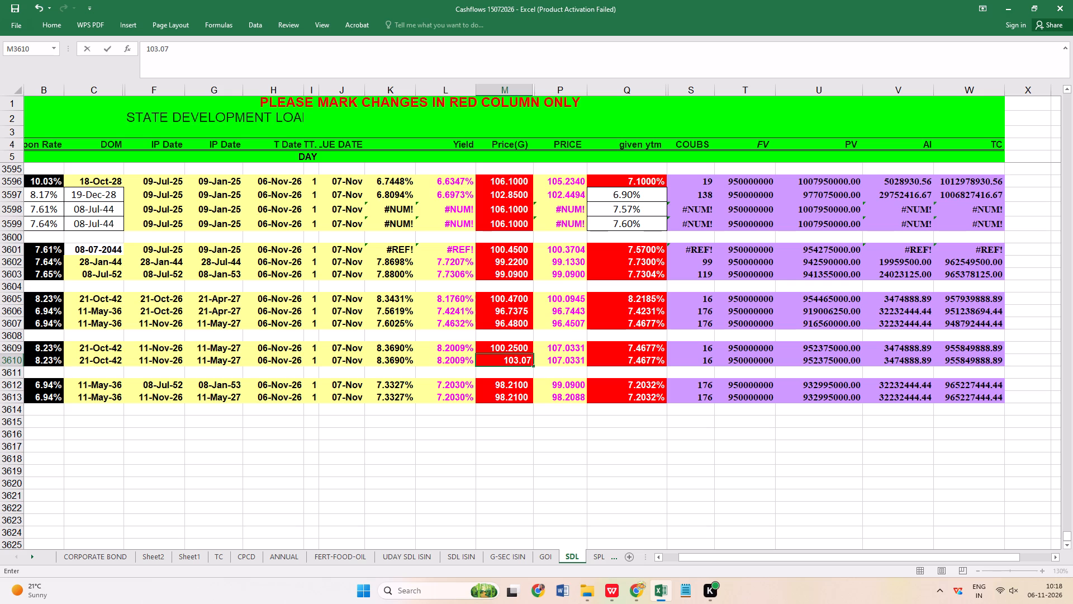
key(Return)
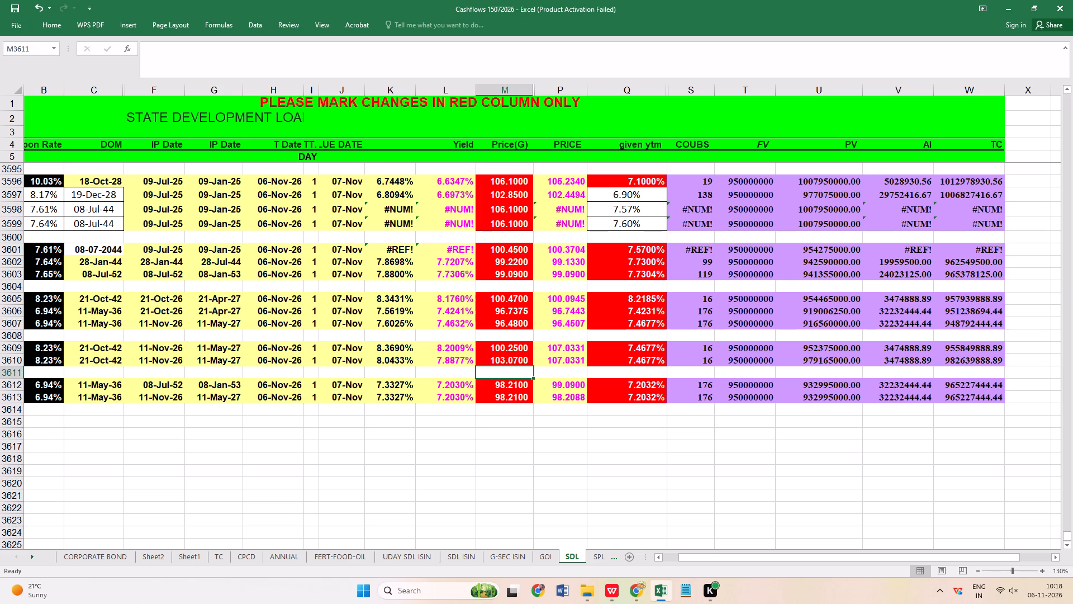
Copy the 8.23% security's row 3609 into empty row 3615 and set its Price(G) to 103.07.
click(17, 349)
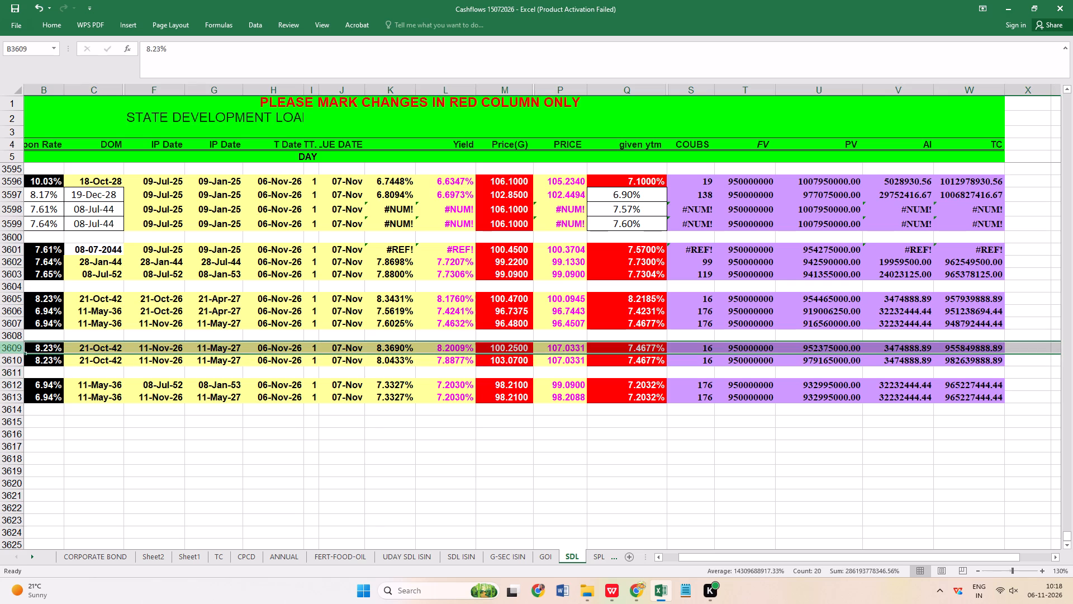
key(ctrl+c)
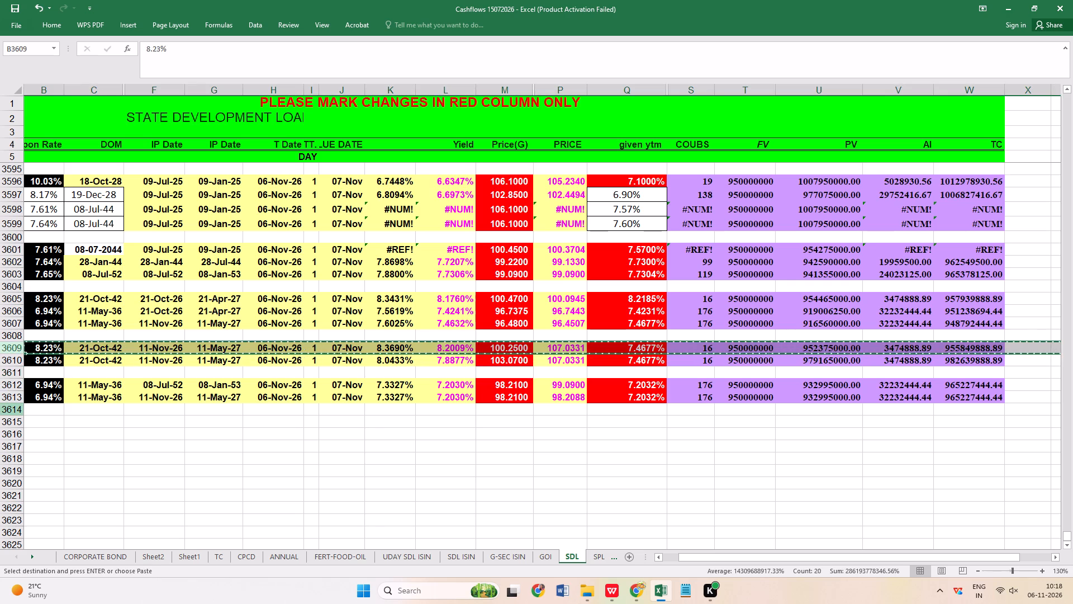
click(16, 421)
key(ctrl+v)
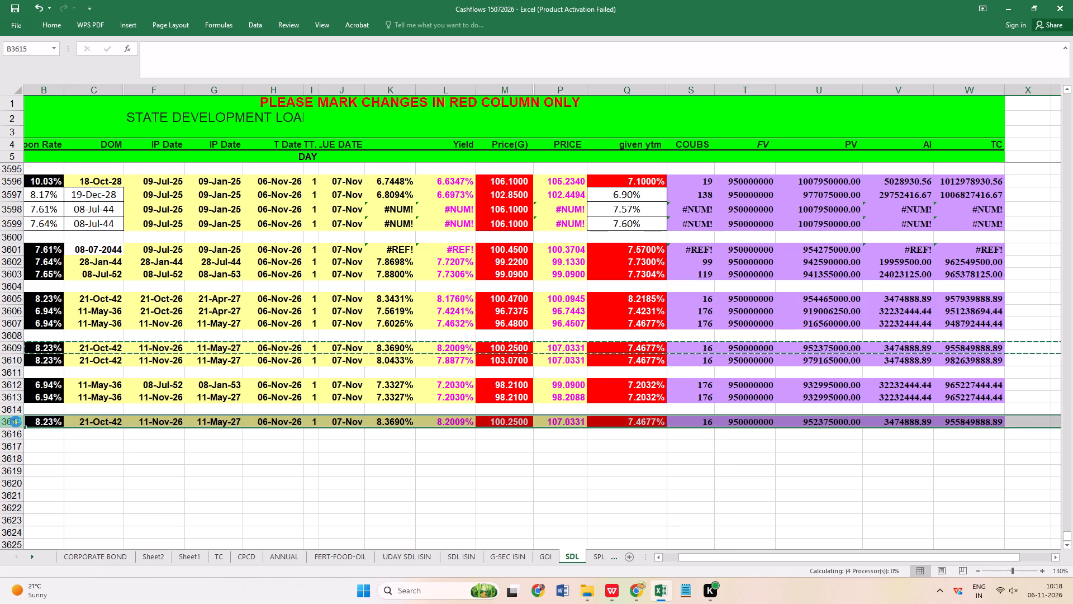
click(556, 463)
click(507, 423)
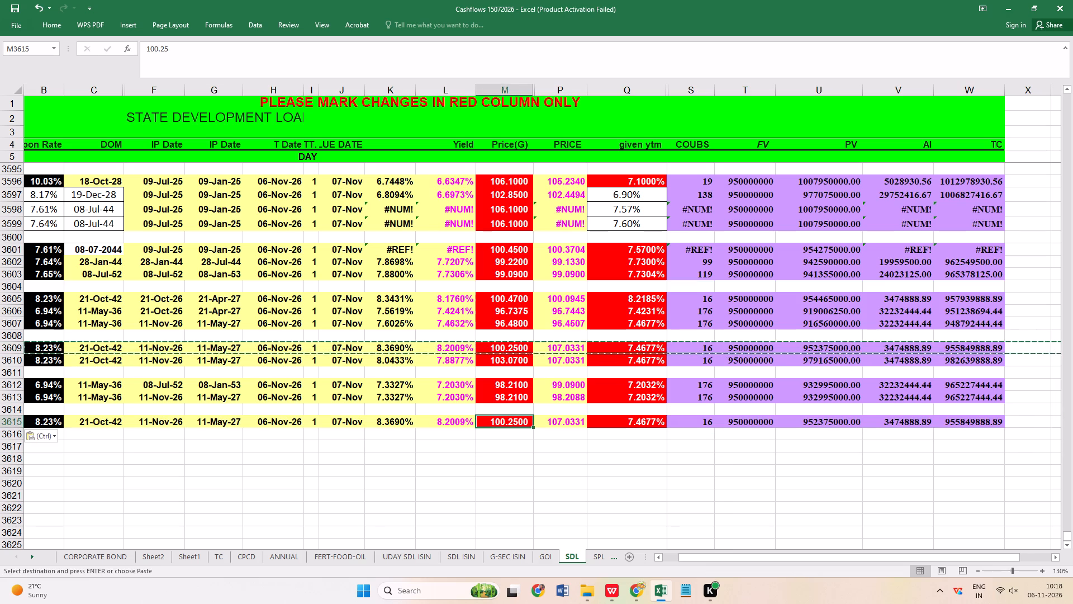
text(103.07)
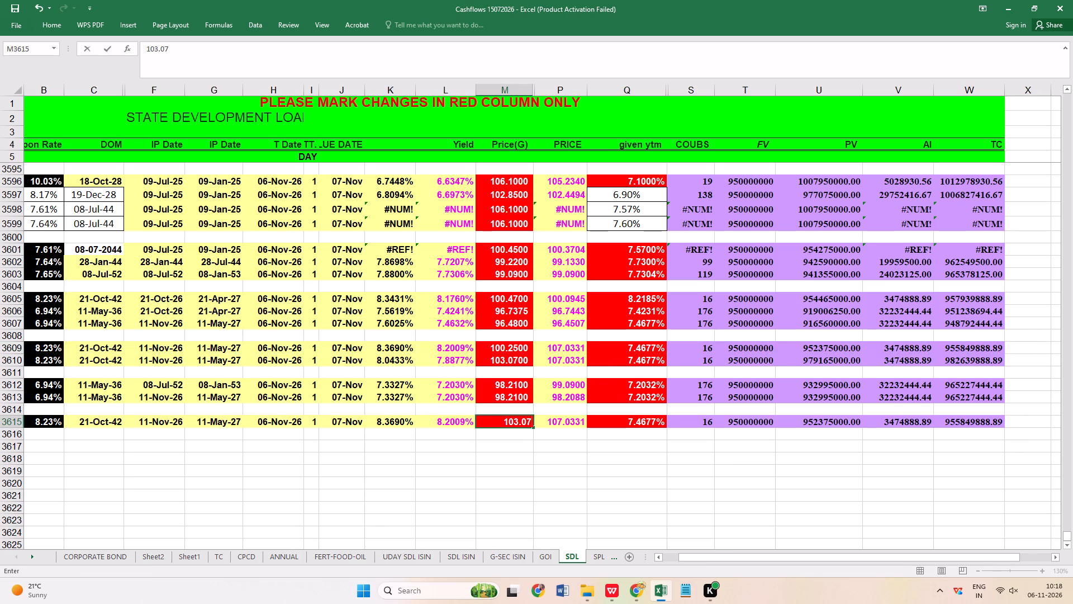
key(Return)
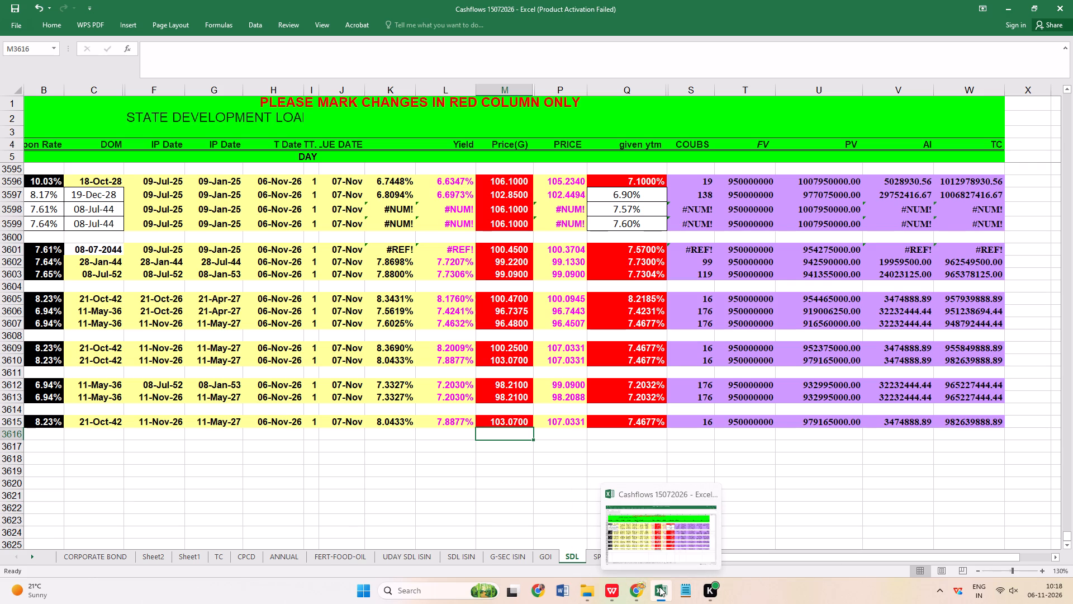
Return to the HAL Kanpur quotes in WPS Office, enter YTM 8.0433% in cell N2 and save the workbook.
click(1009, 6)
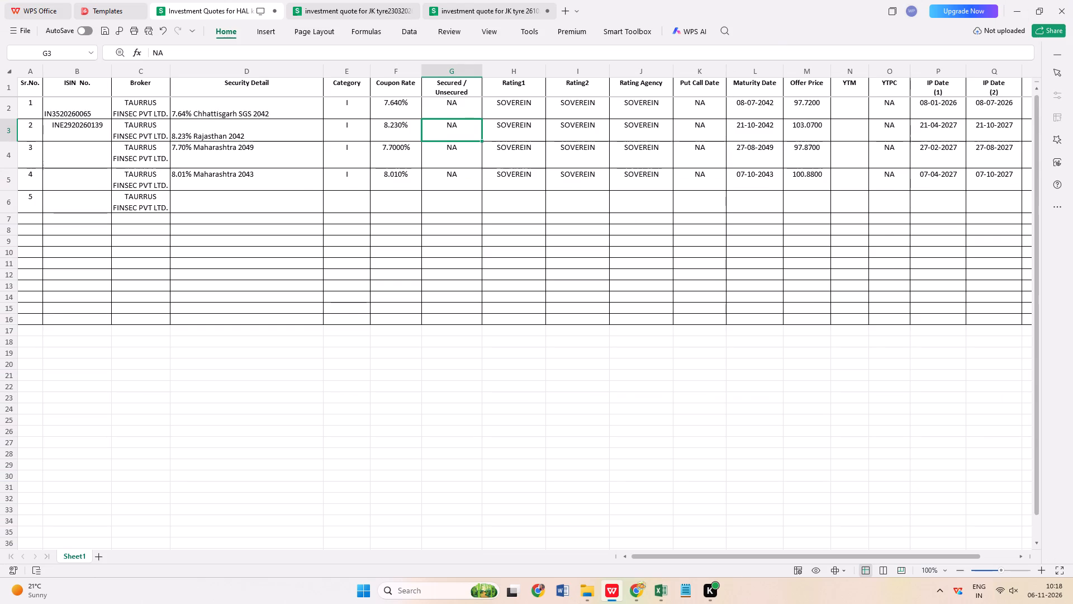
click(849, 104)
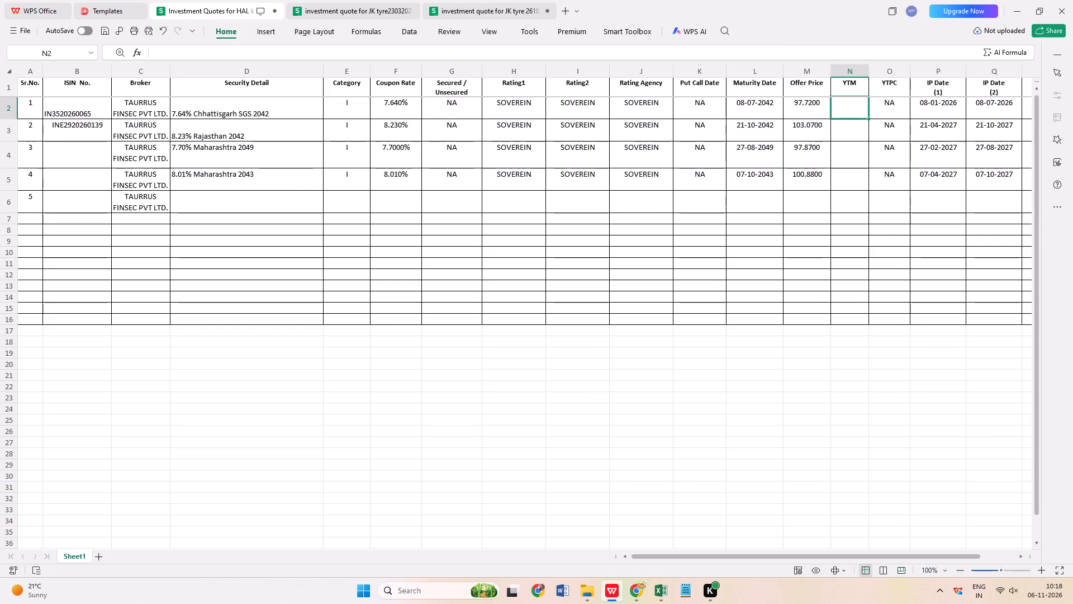
text(8.04)
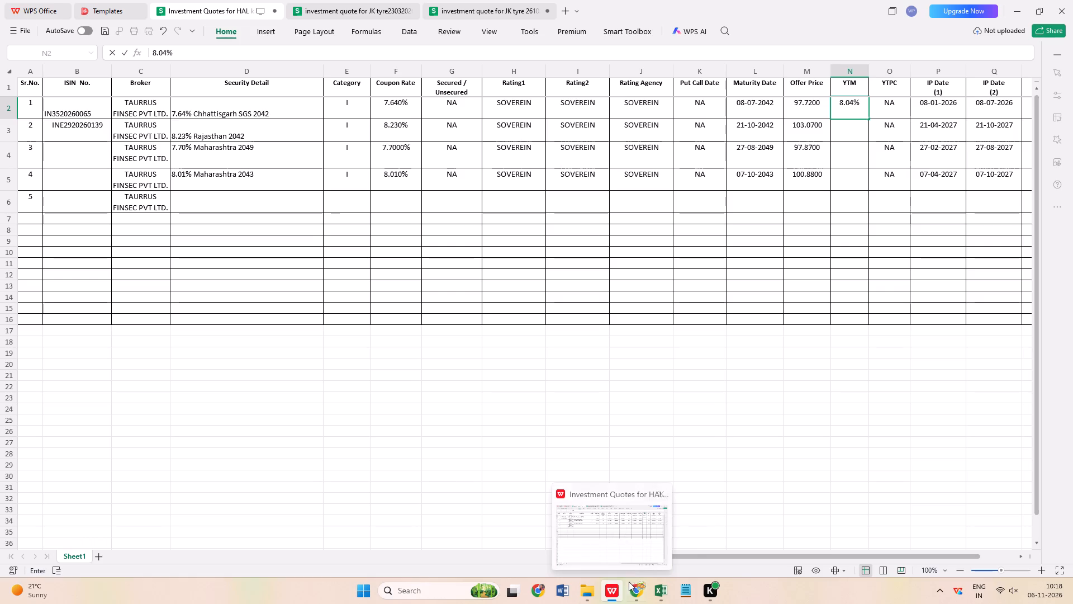
click(663, 591)
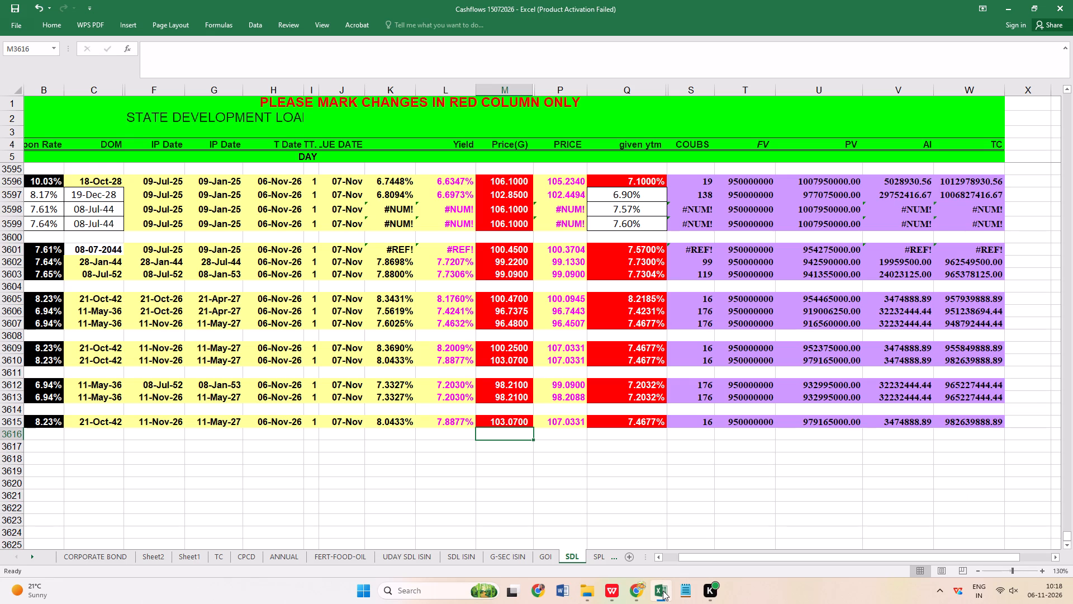
click(663, 591)
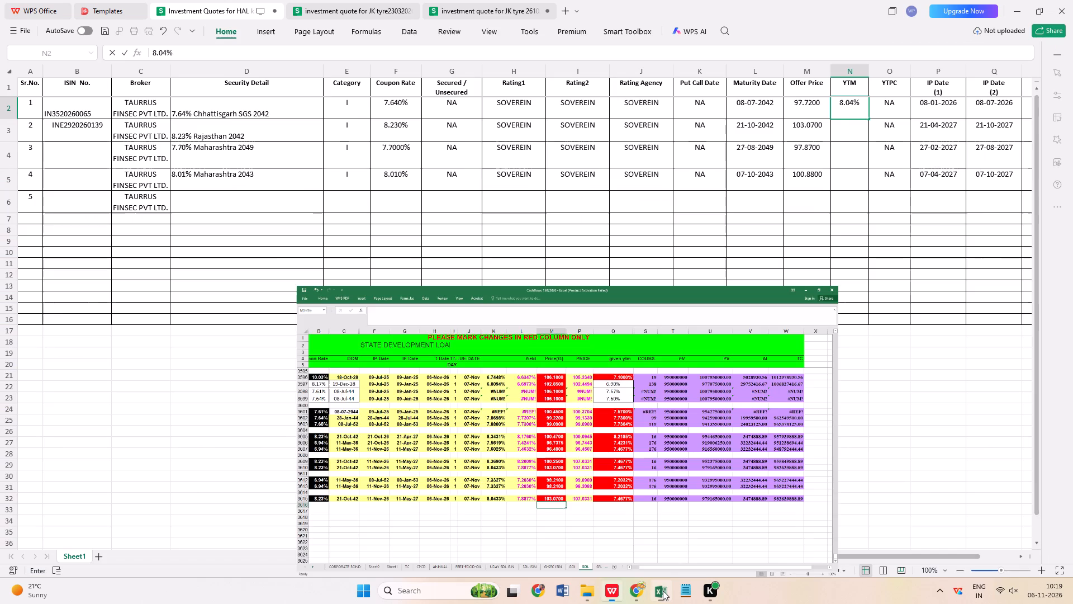
text(33)
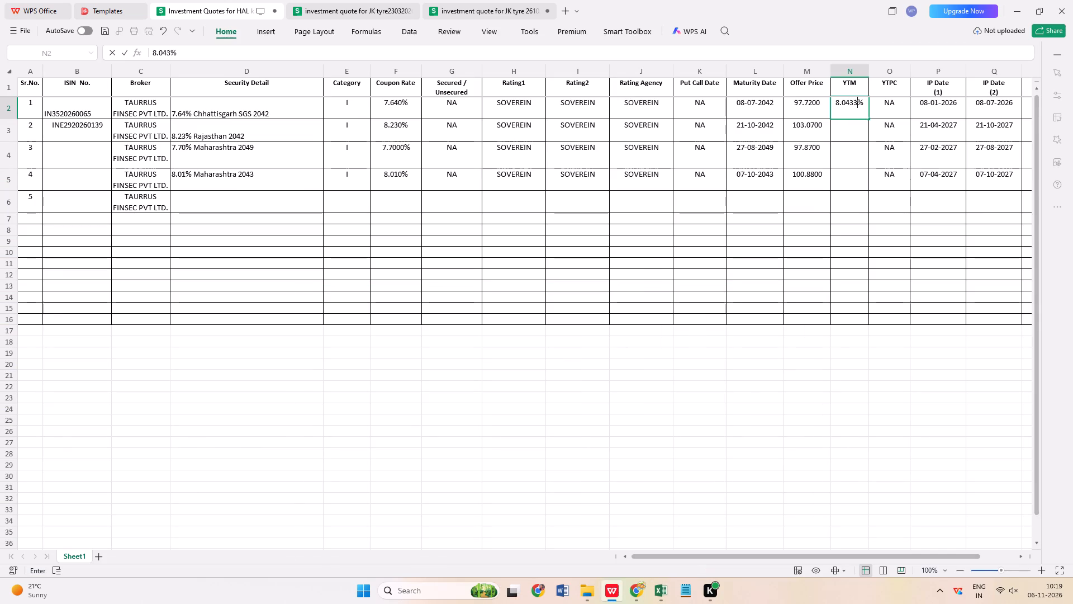
click(776, 384)
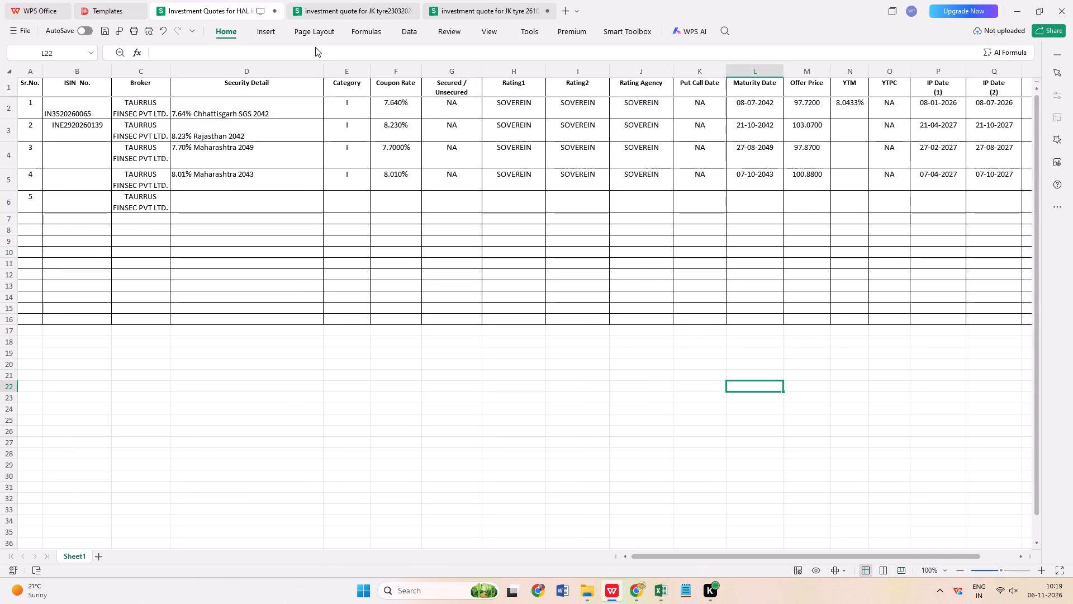
click(23, 35)
click(38, 102)
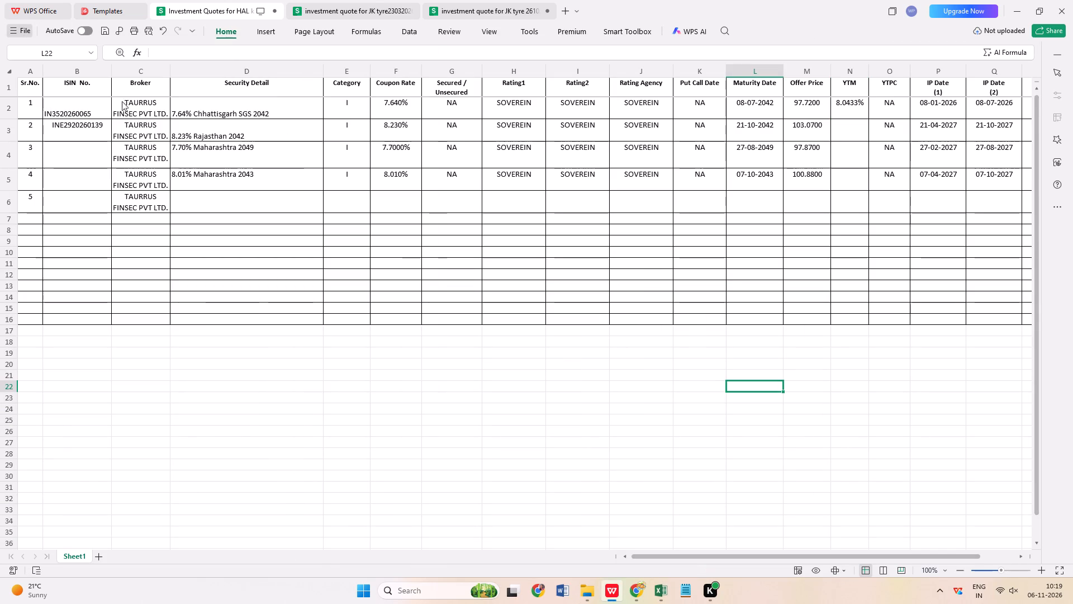
Move the 8.0433% YTM from the Chhattisgarh row to the 8.23% Rajasthan 2042 row.
click(852, 111)
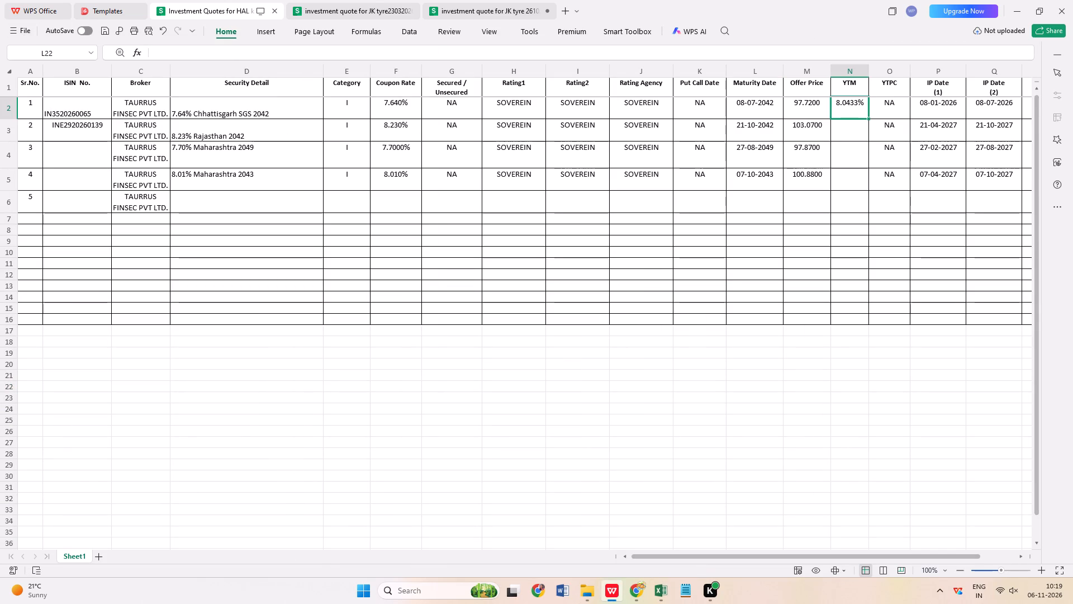
key(ctrl+x)
click(852, 135)
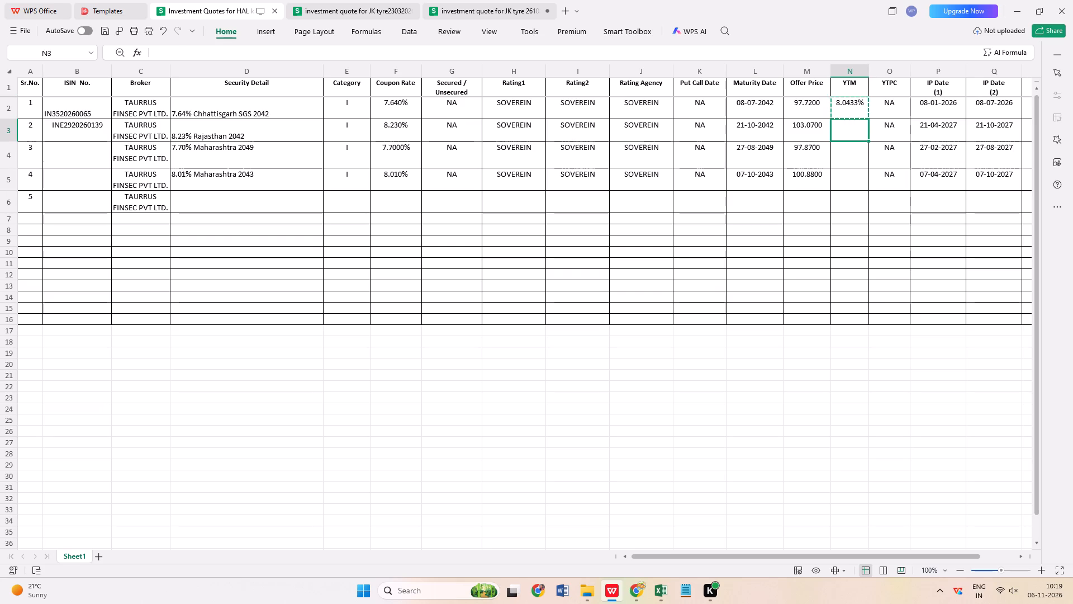
key(ctrl+v)
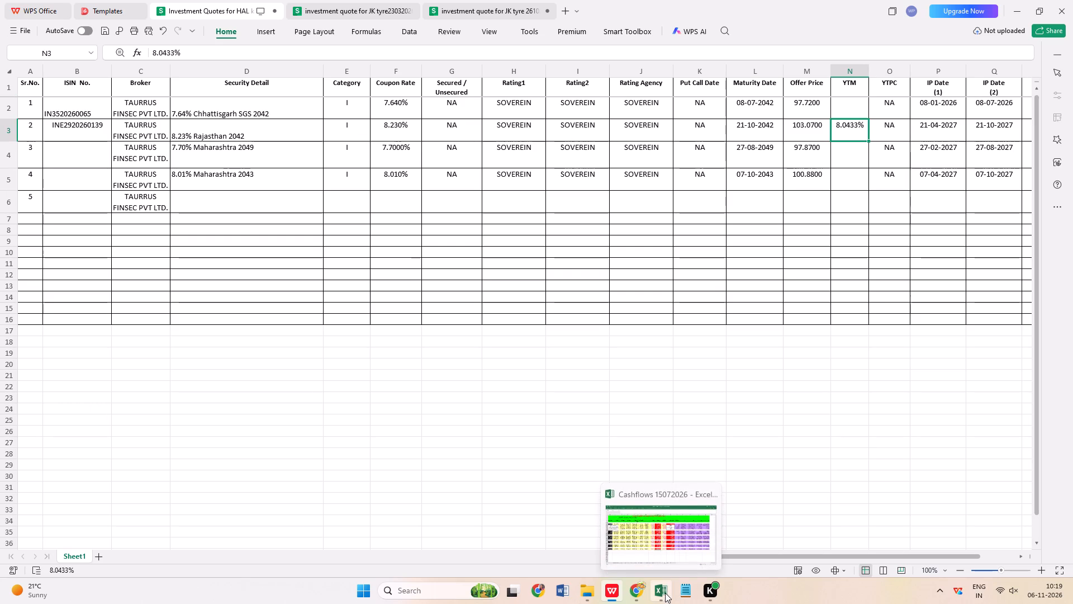
Switch to the Cashflows 15072026 workbook in Excel and copy row 3615 of the SDL sheet into empty row 3616.
click(671, 542)
click(15, 421)
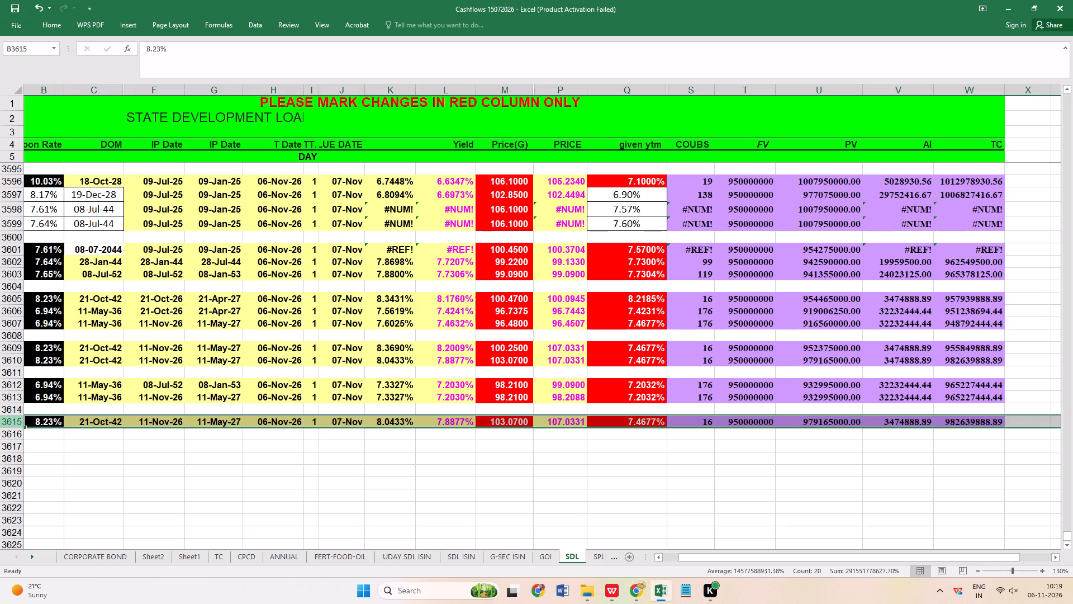
key(ctrl+c)
click(18, 437)
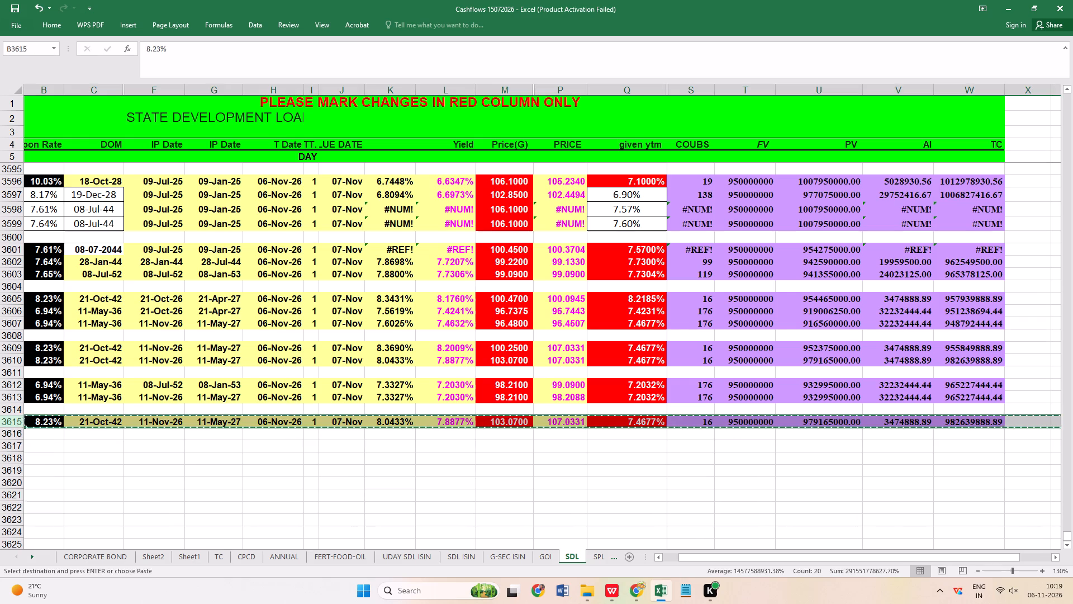
click(13, 436)
key(ctrl+v)
Set row 3616's coupon rate to 7.64%, its DOM date to 08/07/2042 and its Price(G) to 97.72.
click(37, 437)
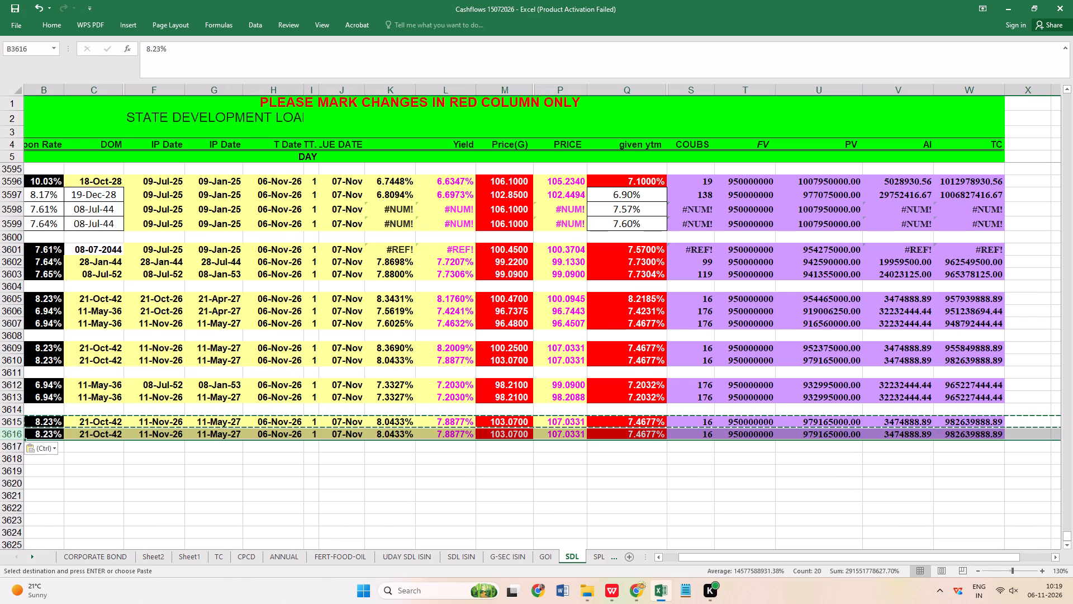
text(7.64)
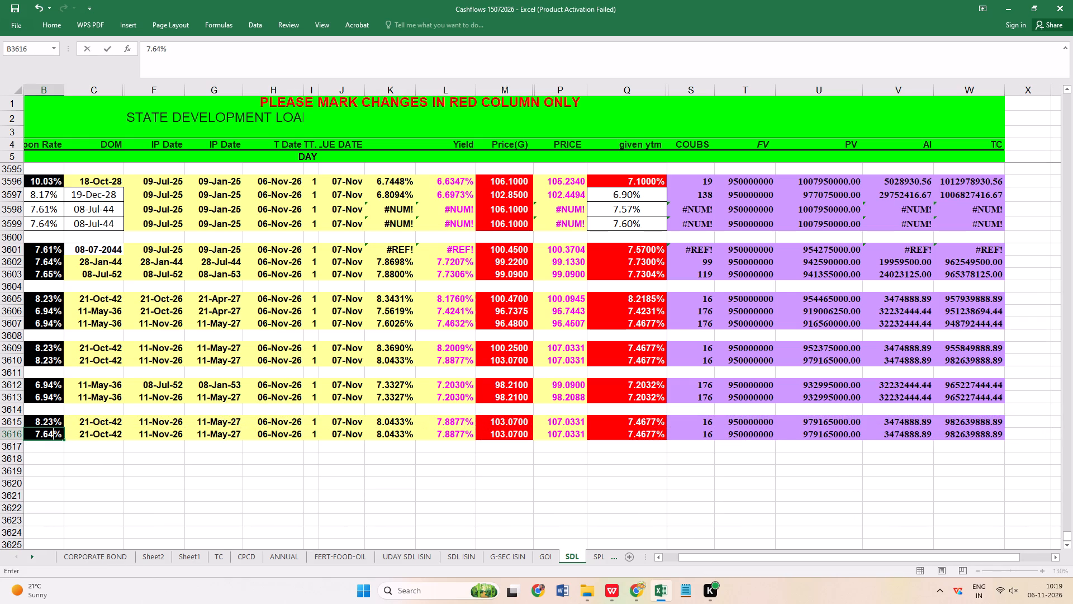
click(92, 437)
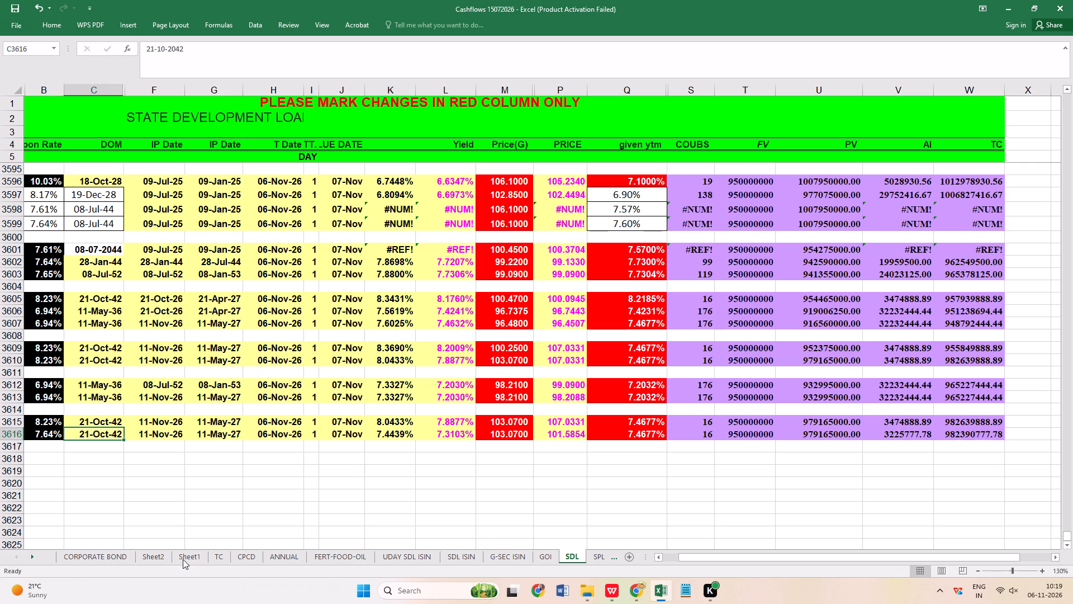
text(08/07/2)
text(042)
key(Return)
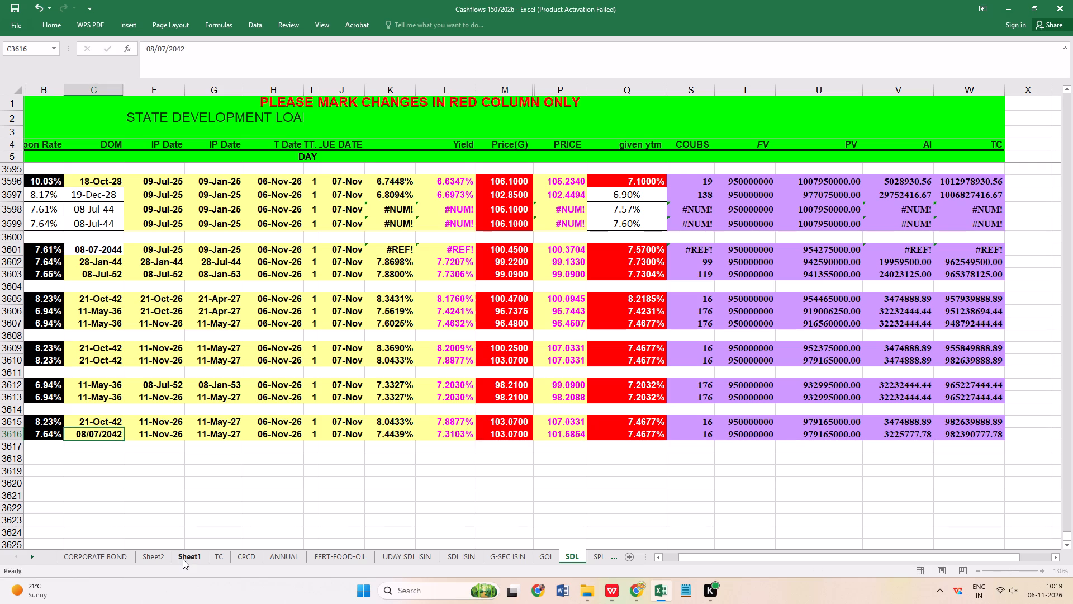
click(510, 434)
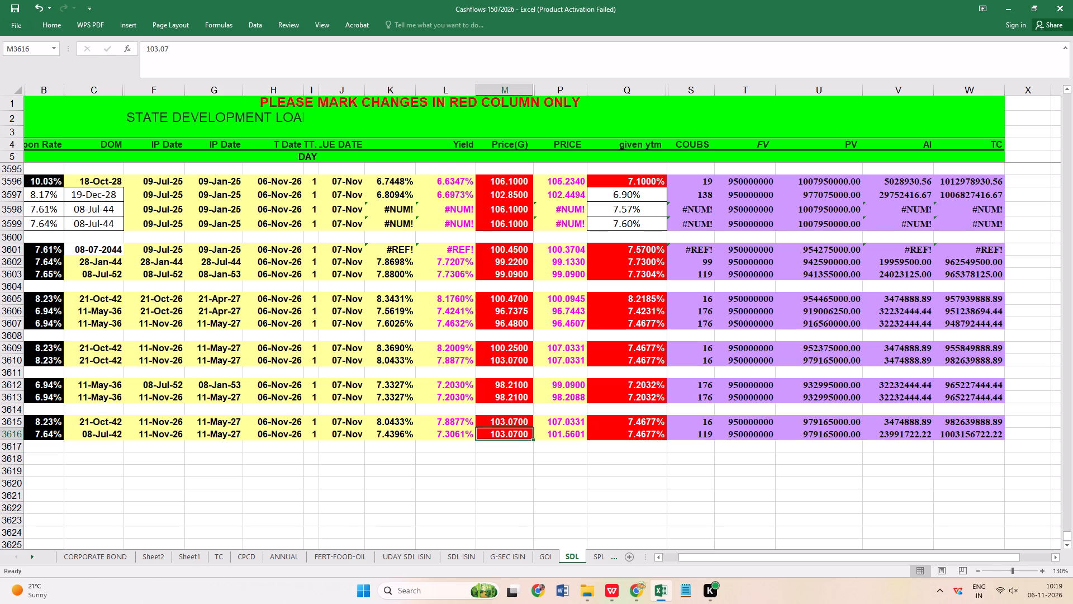
text(97.72)
key(Return)
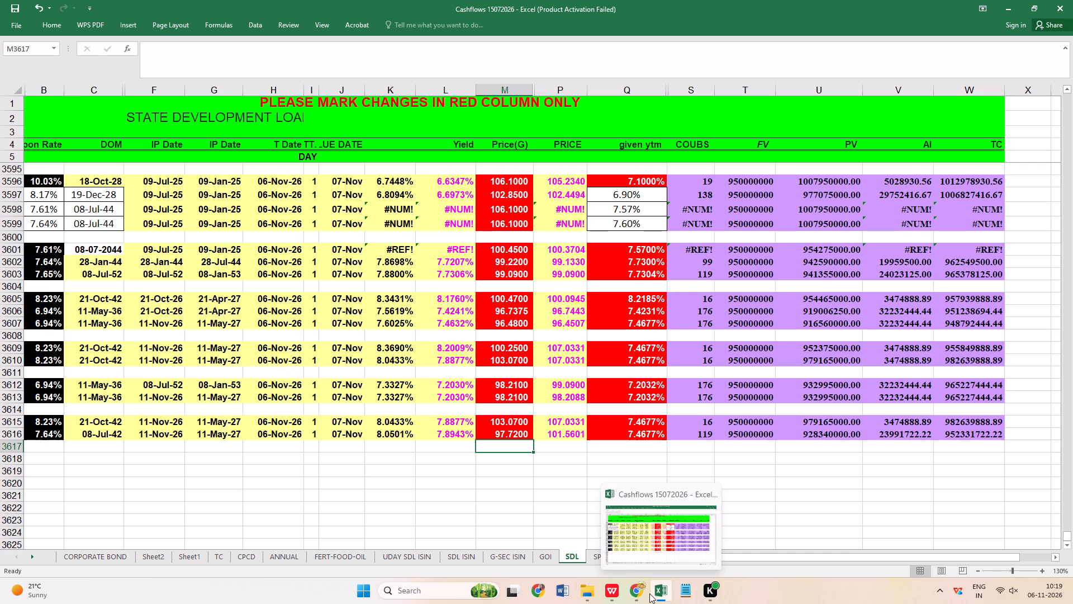
Return to the HAL Kanpur quotes in WPS Office, enter 8.0501 as the Chhattisgarh row's YTM, recheck it in Cashflows and save the workbook.
click(1007, 8)
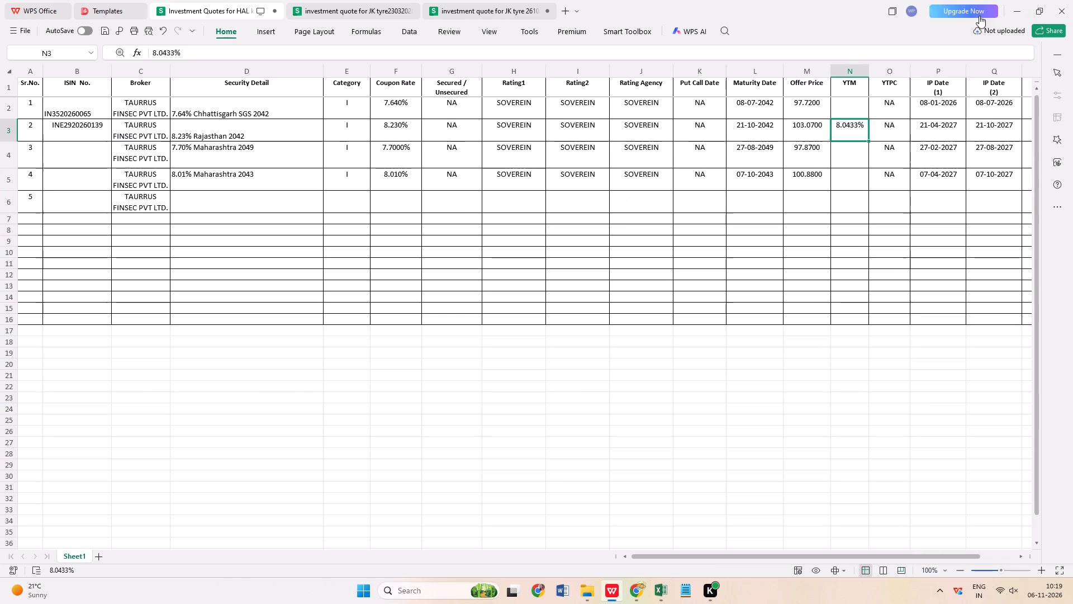
click(859, 102)
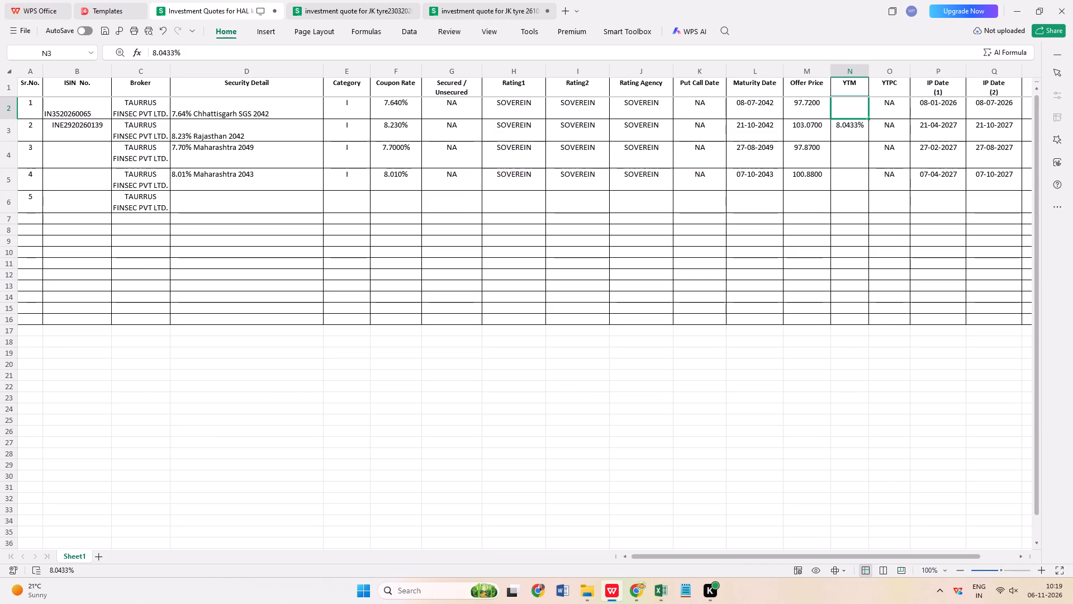
text(8.05)
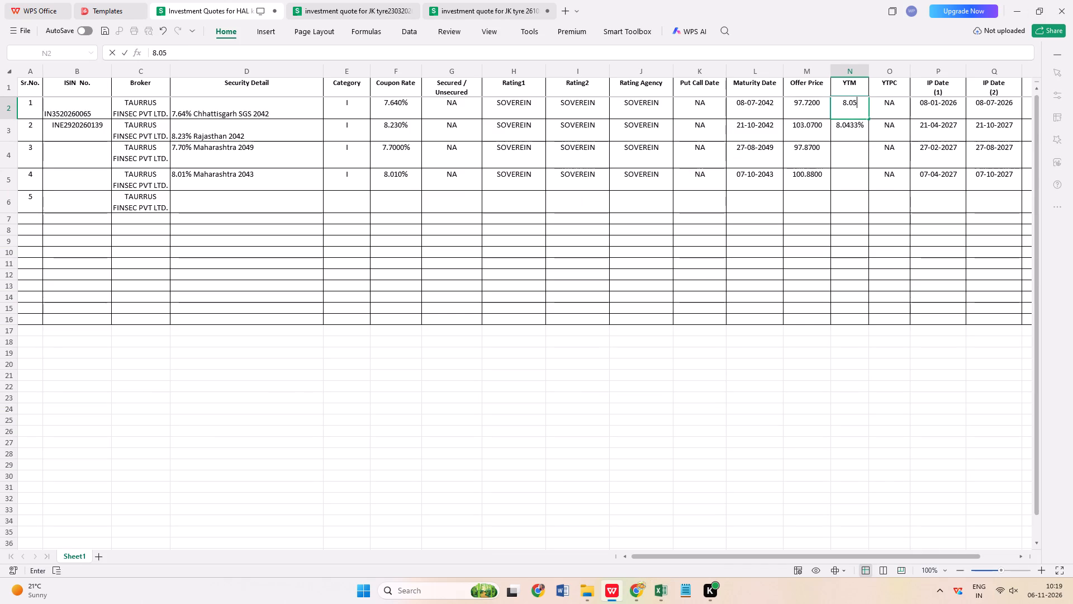
text(01)
key(Return)
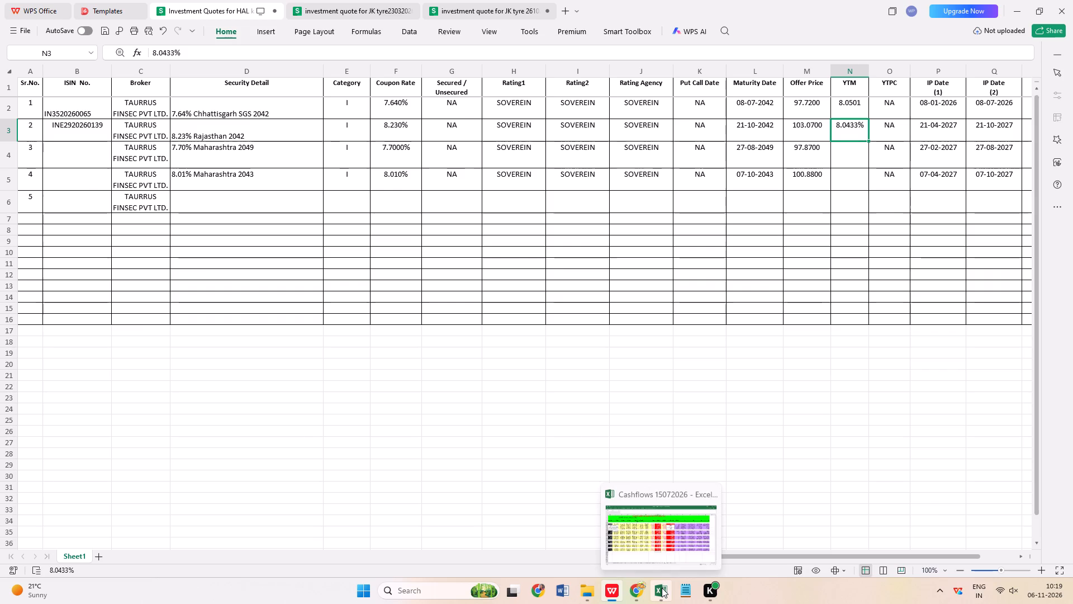
click(645, 546)
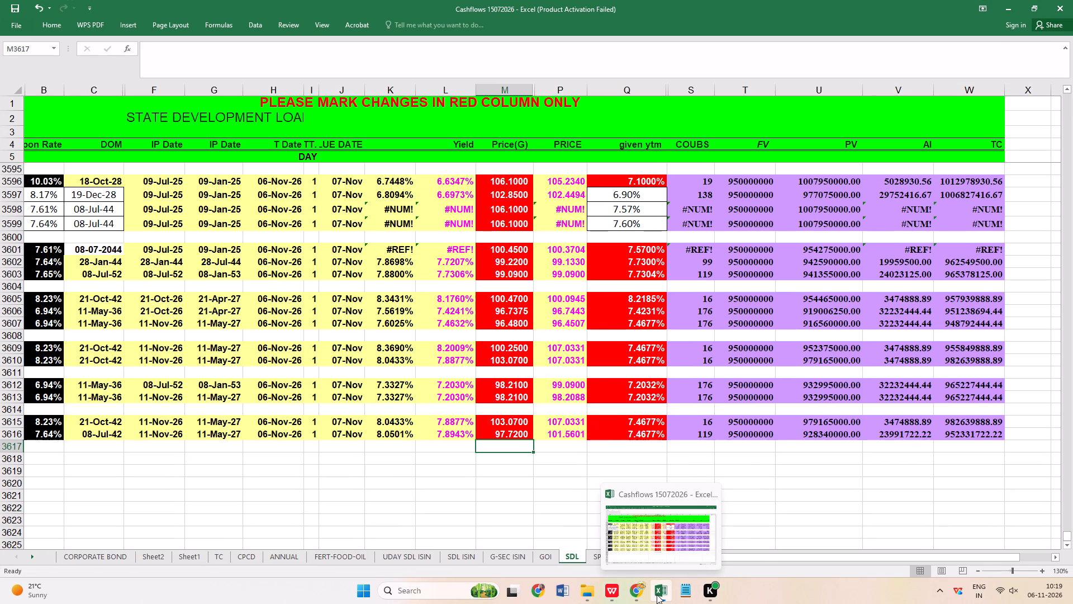
click(1009, 7)
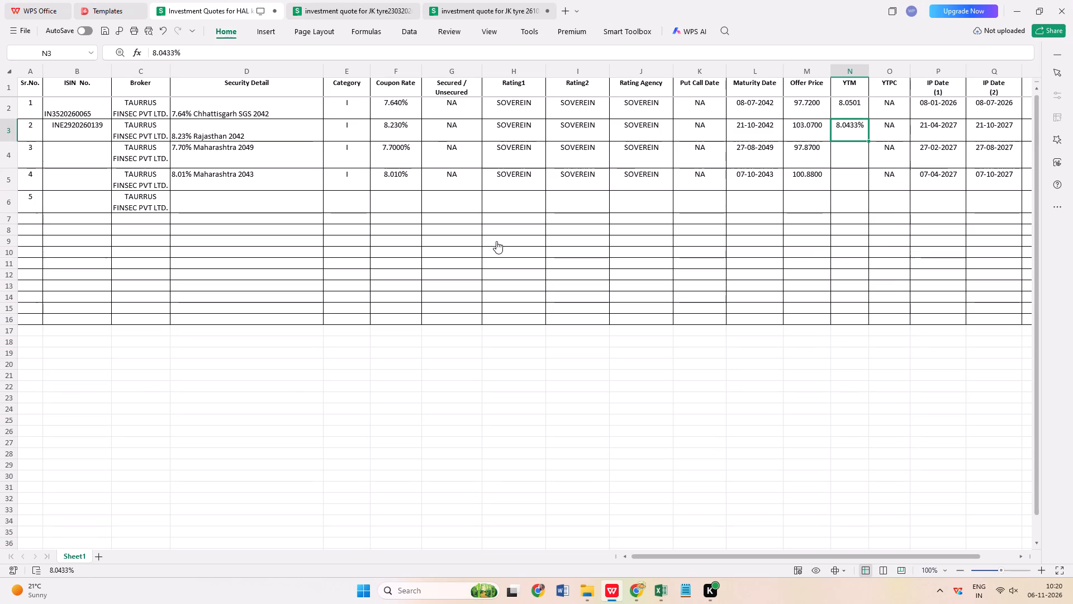
click(20, 29)
click(21, 101)
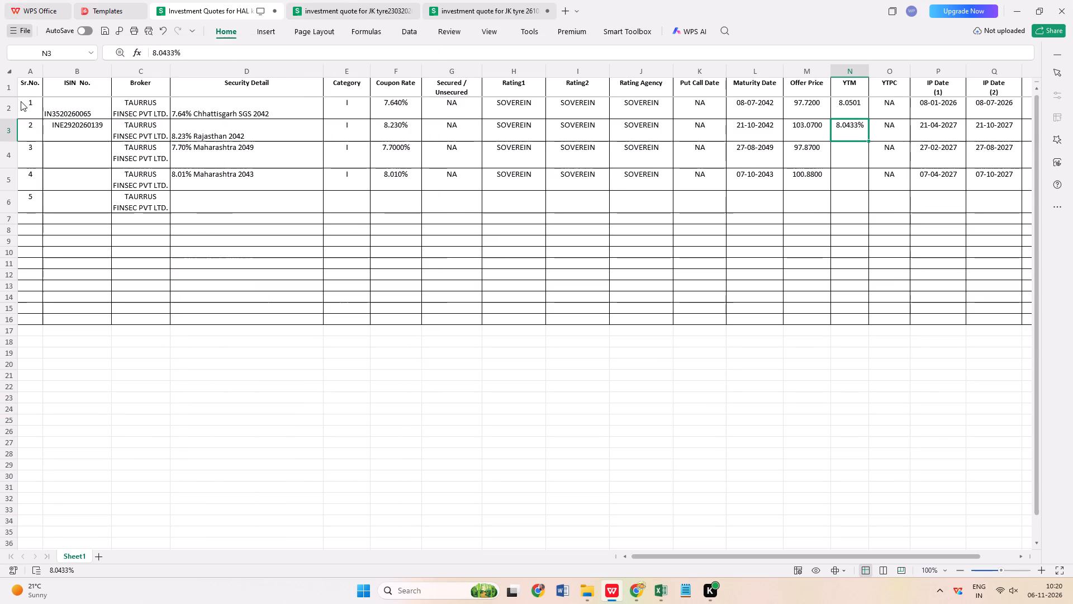
Copy the formatting of row 2 onto rows 3 to 6 of the quotes table.
click(10, 105)
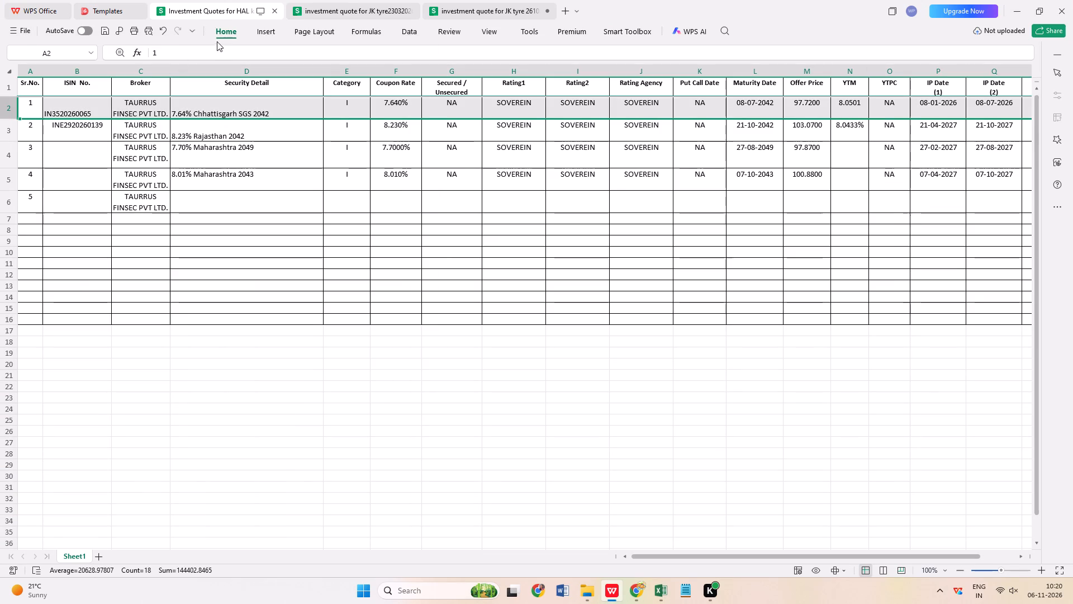
click(223, 34)
click(29, 66)
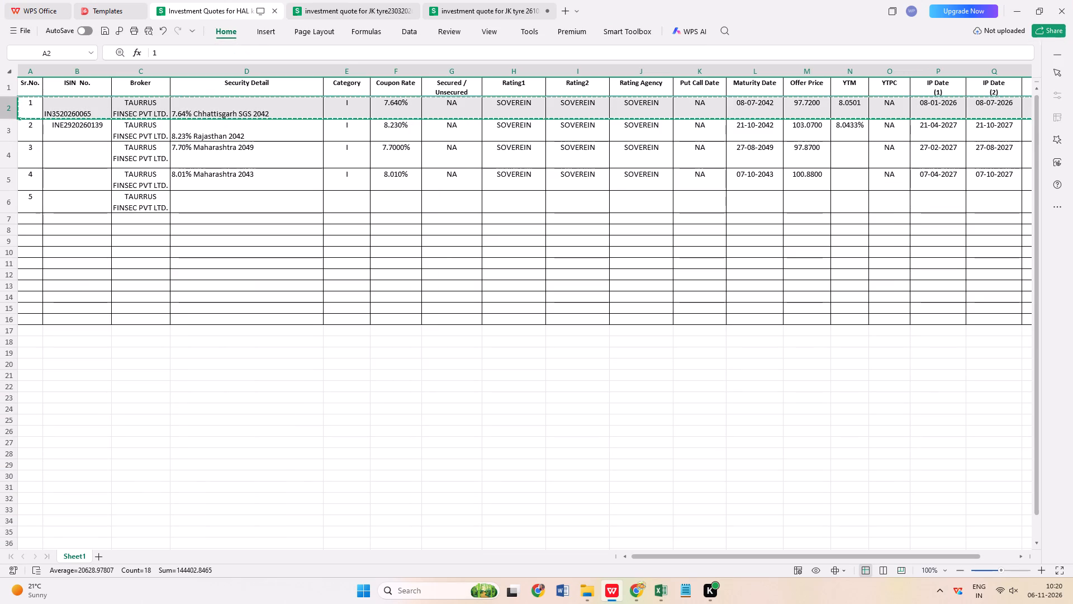
drag(5, 130, 8, 195)
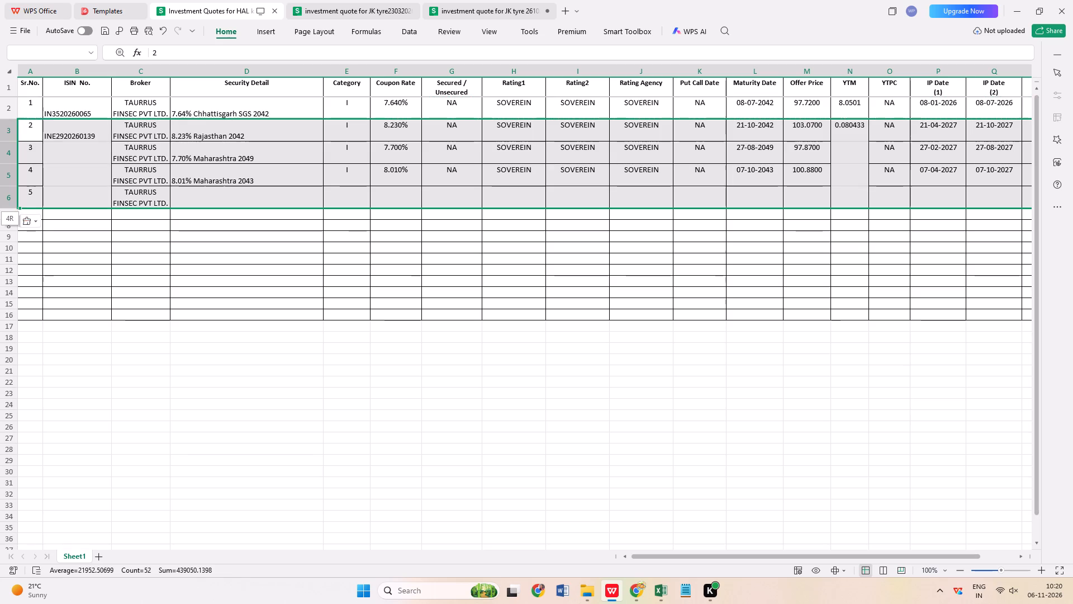
click(208, 242)
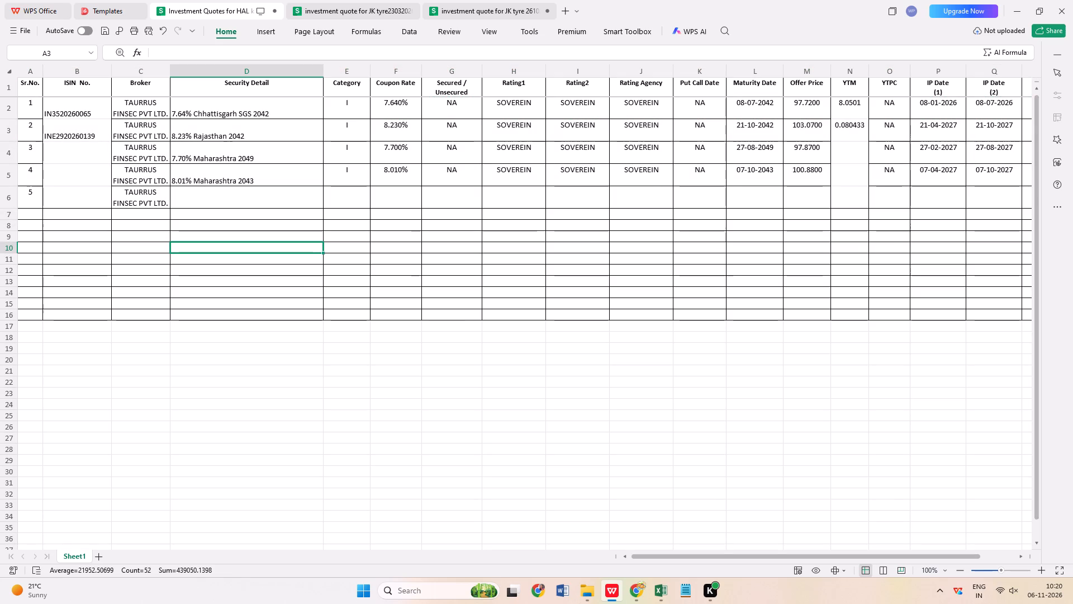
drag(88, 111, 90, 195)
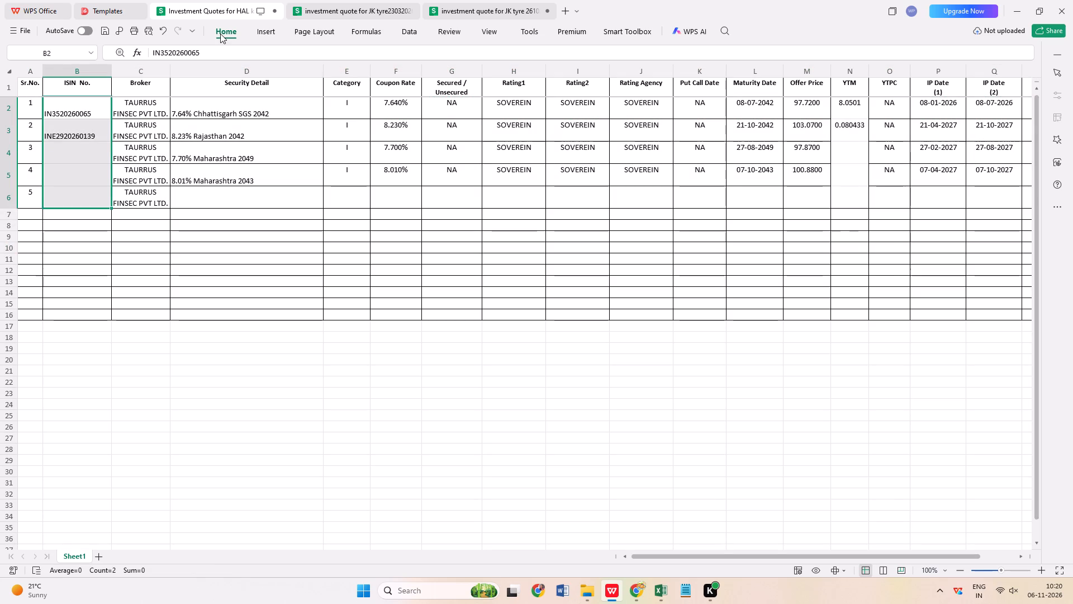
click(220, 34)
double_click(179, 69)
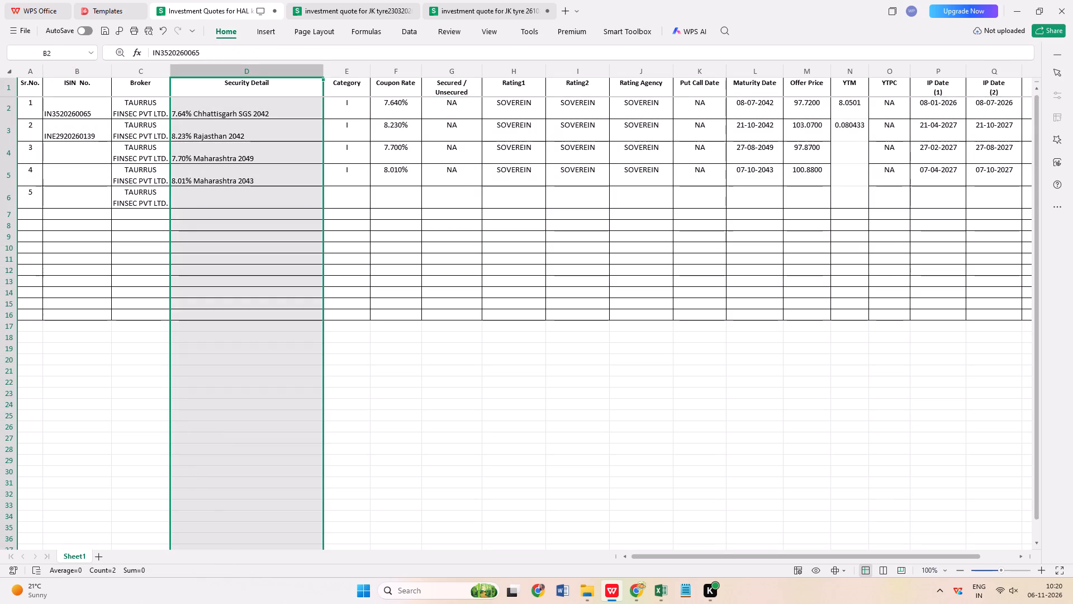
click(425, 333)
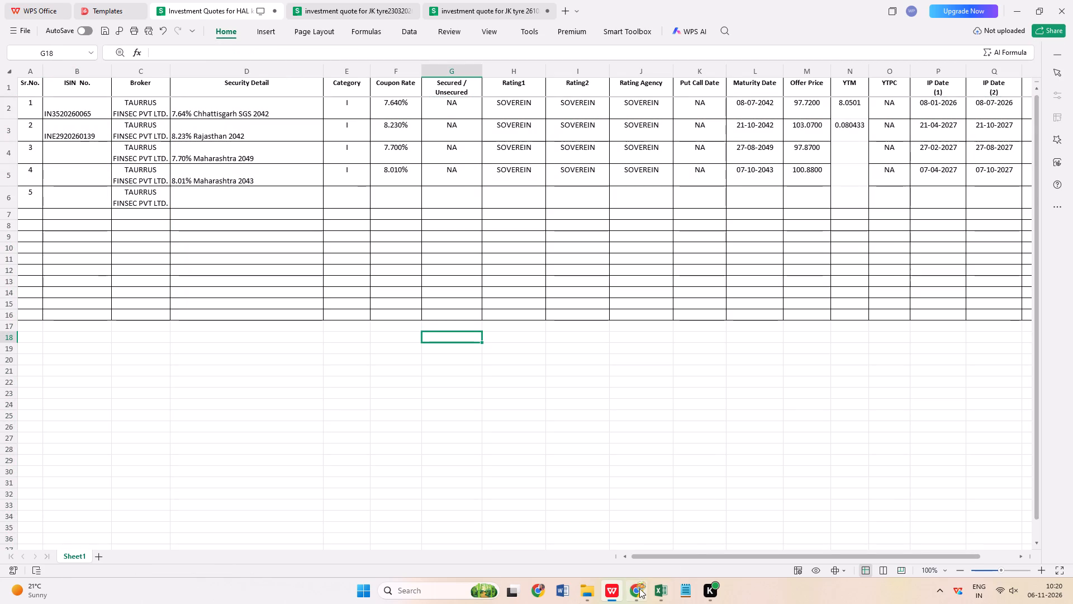
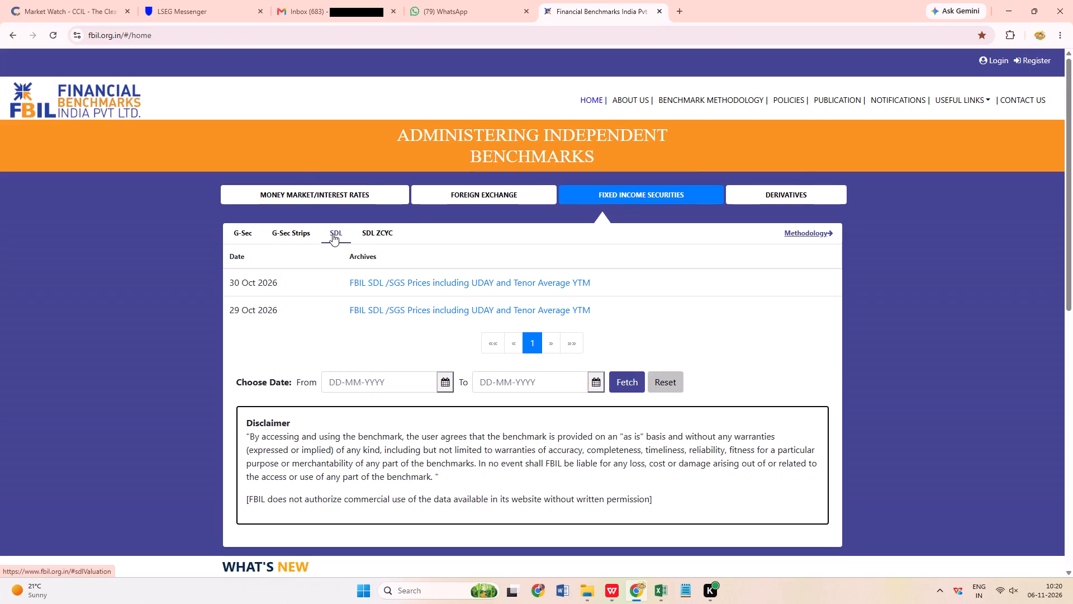
Download the 30 Oct 2026 FBIL SDL/SGS prices file from the SDL archives and open 30102026.xls in WPS Office.
click(335, 233)
click(376, 283)
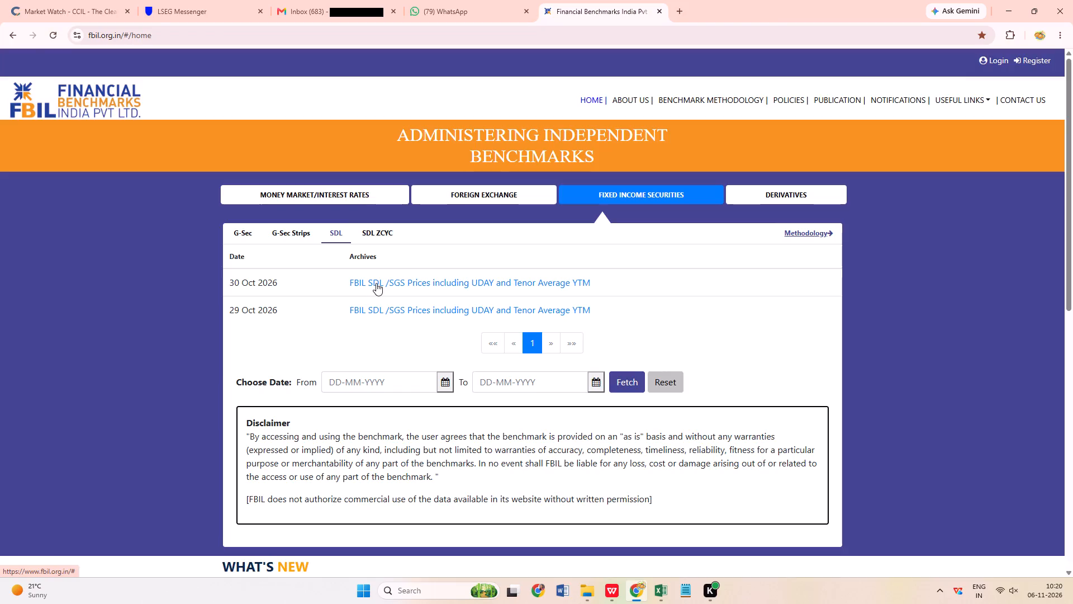
double_click(496, 171)
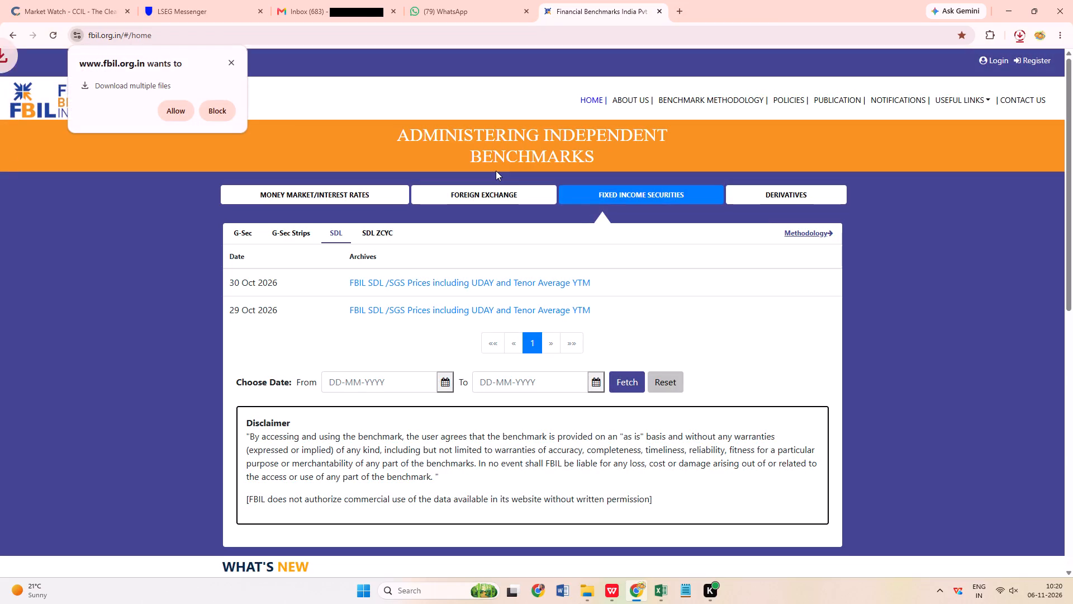
click(230, 63)
click(913, 65)
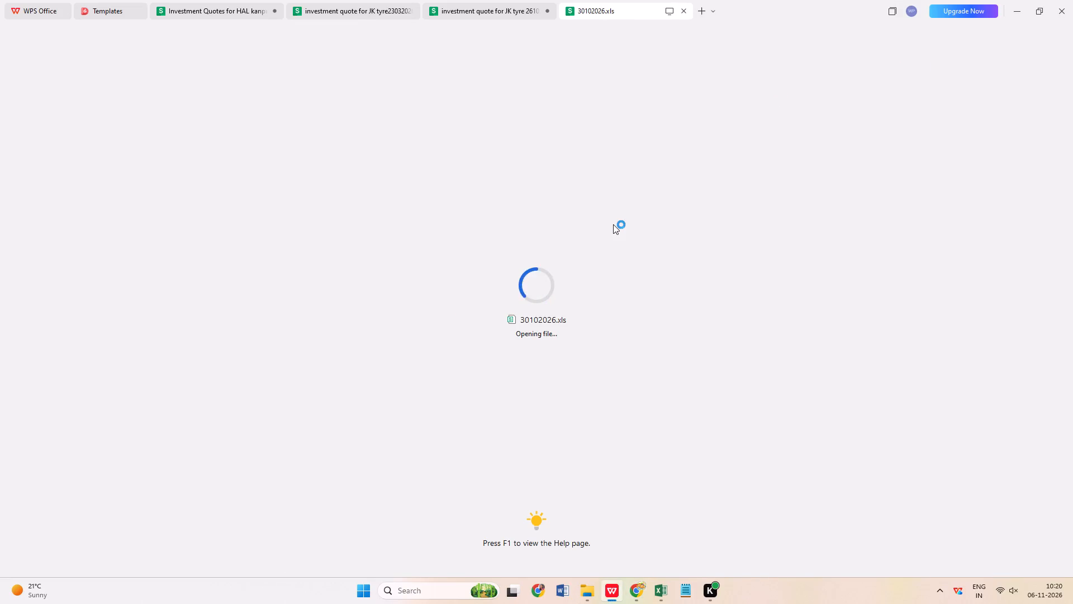
click(639, 284)
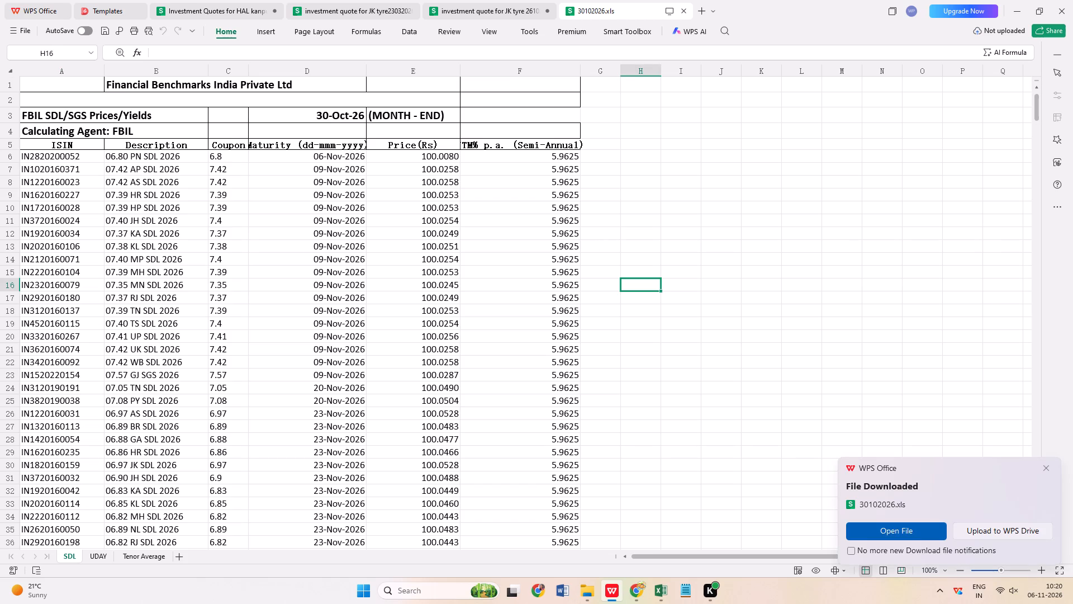
click(1047, 470)
click(882, 386)
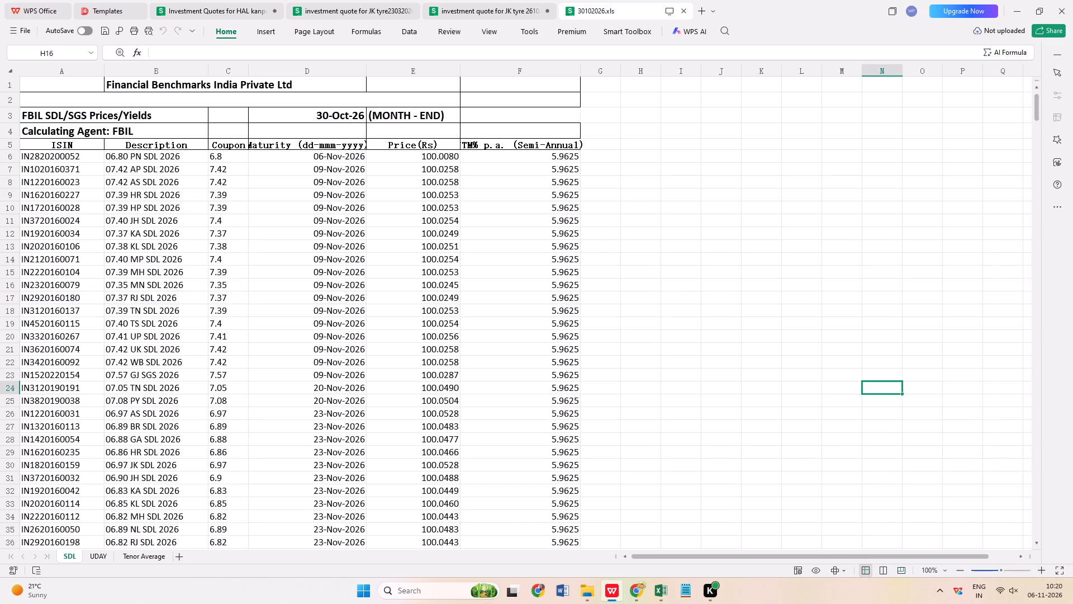
Search the SDL sheet for "7.70 mh" and go through the matches to the 07.70 MH SGS 2049 security.
key(ctrl+f)
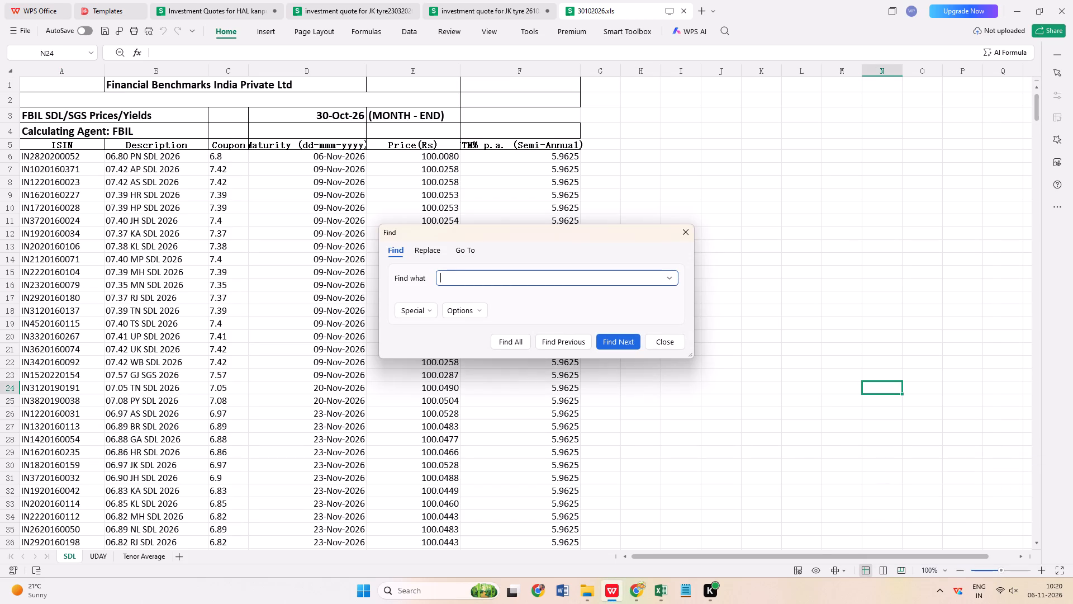
key(m)
key(BackSpace)
text(7.70)
key(space)
text(mh)
key(Return)
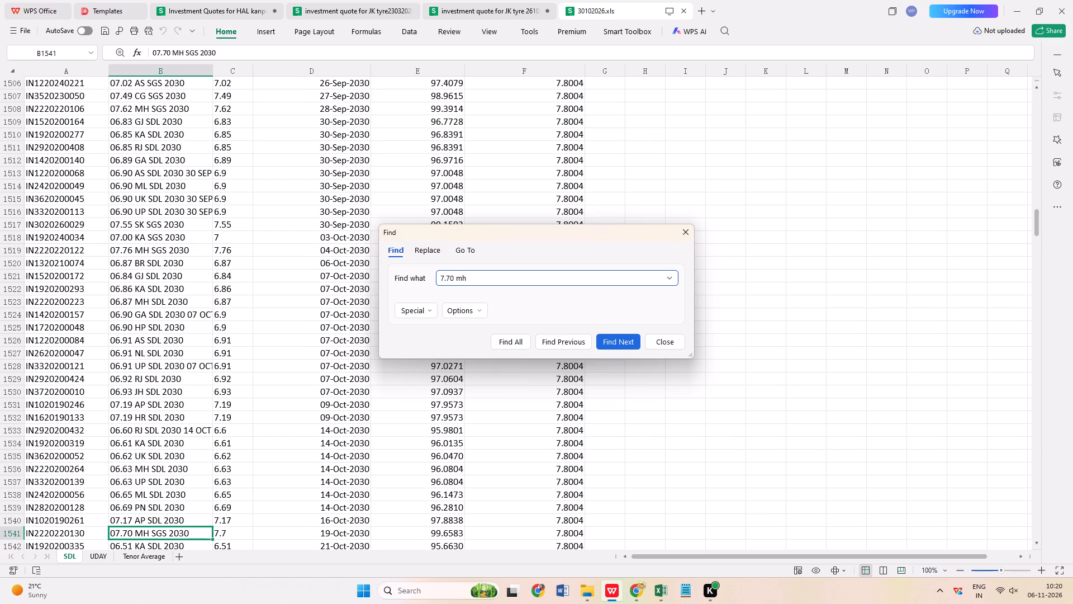
key(Return)
key(Return)
key(Return)
key(Return)
key(Return)
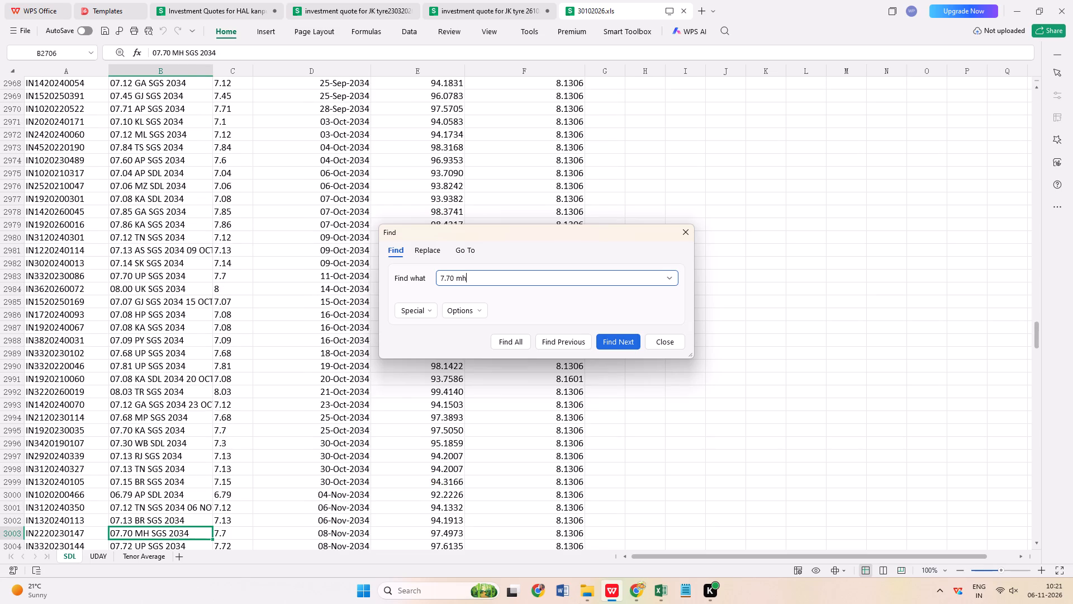
key(Return)
key(Return)
key(Return)
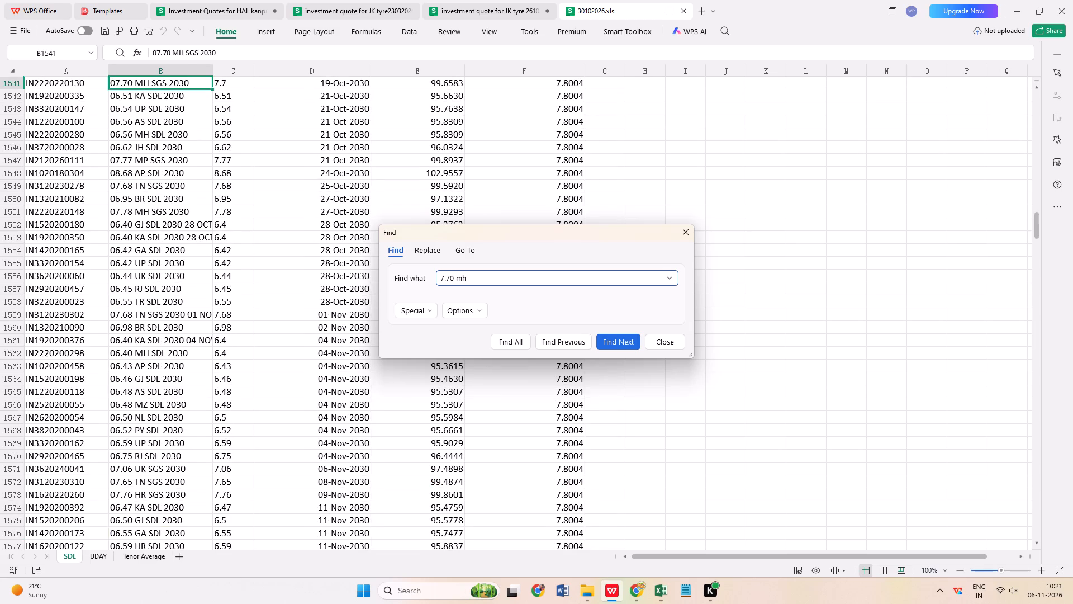
key(Return)
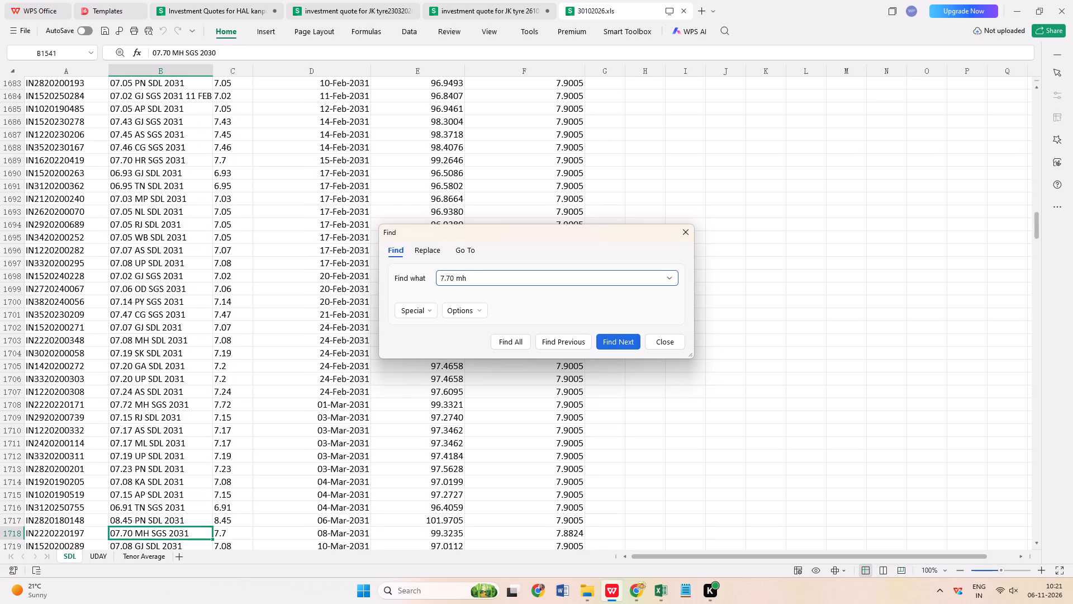
key(Return)
key(Return)
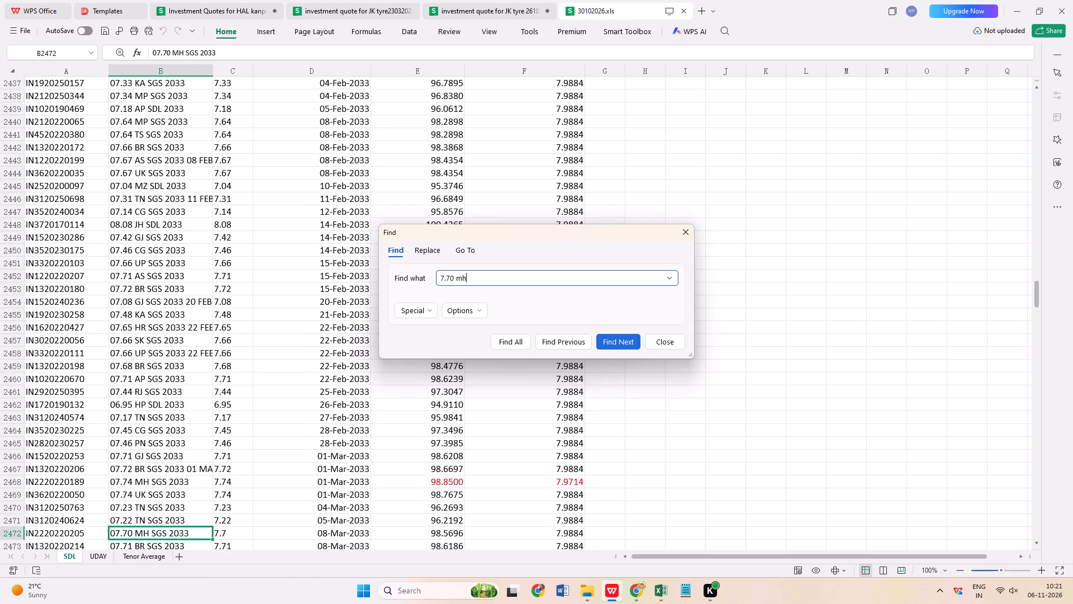
key(Return)
key(Return)
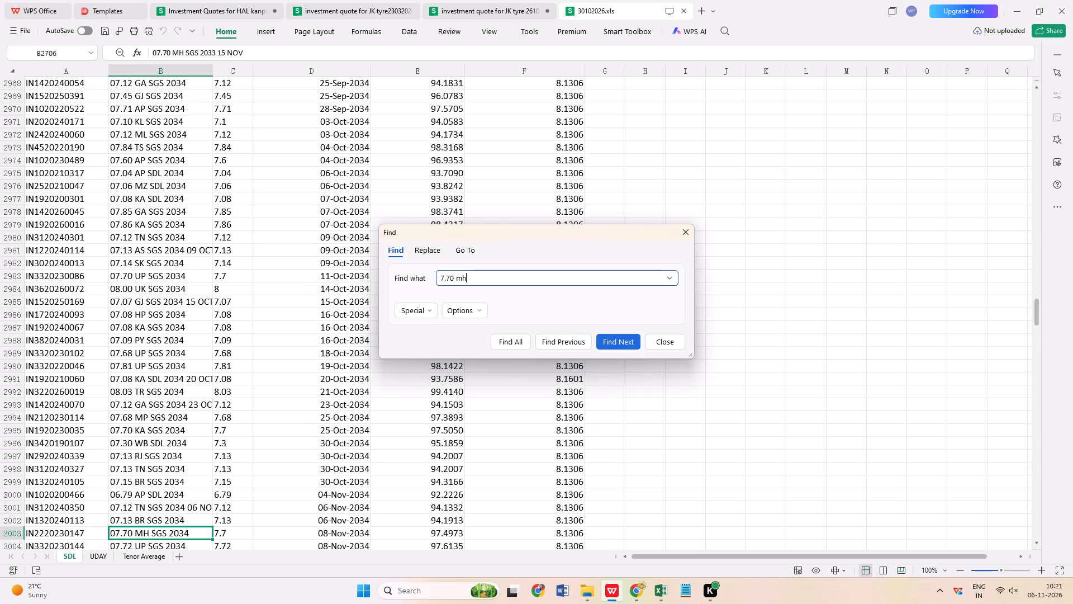
key(Return)
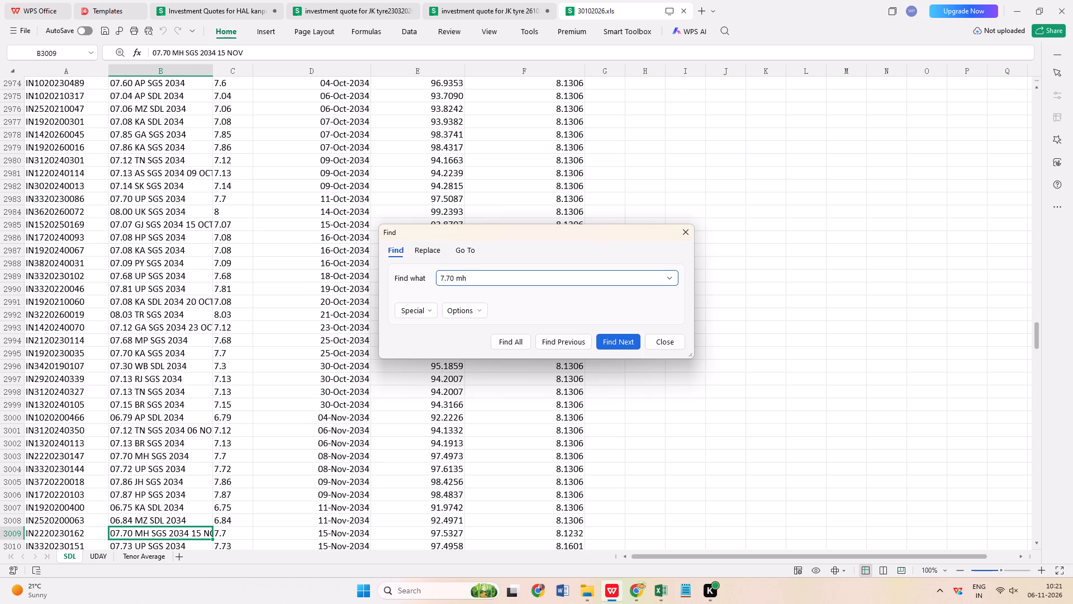
key(Return)
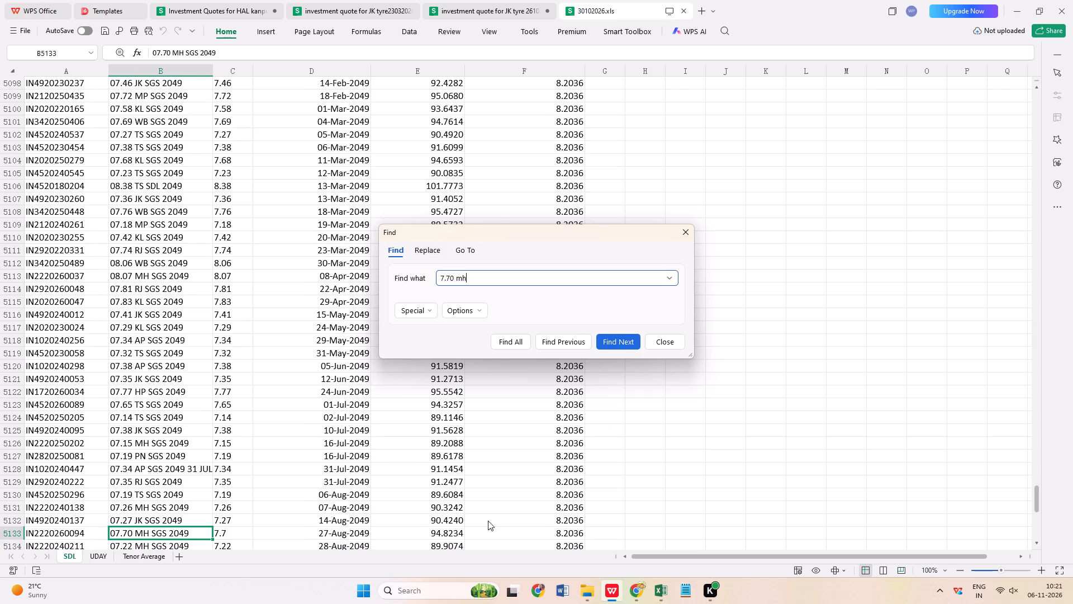
double_click(87, 531)
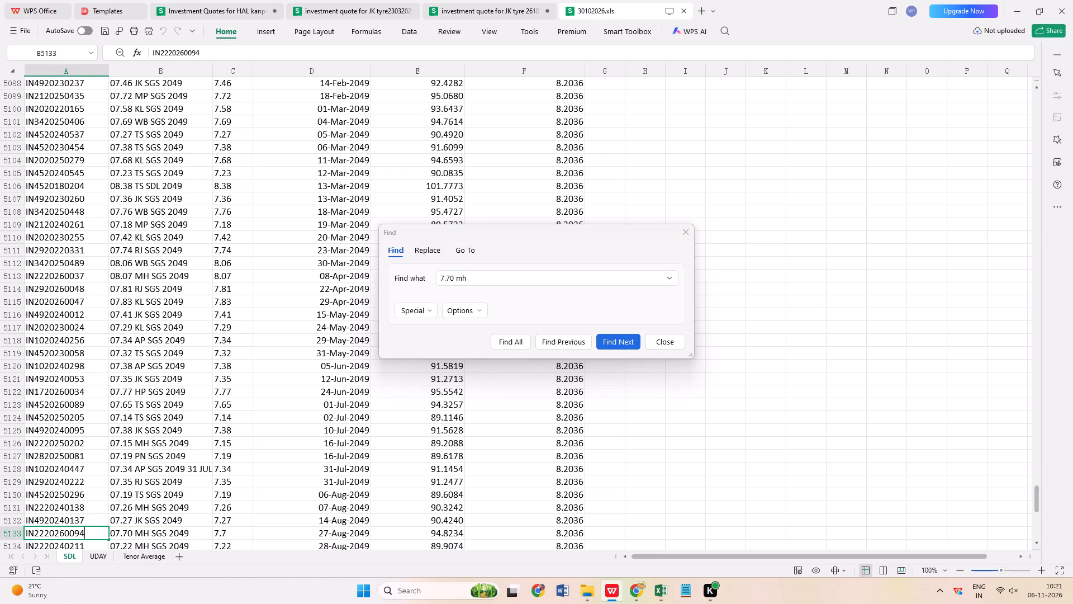
triple_click(84, 532)
key(ctrl+c)
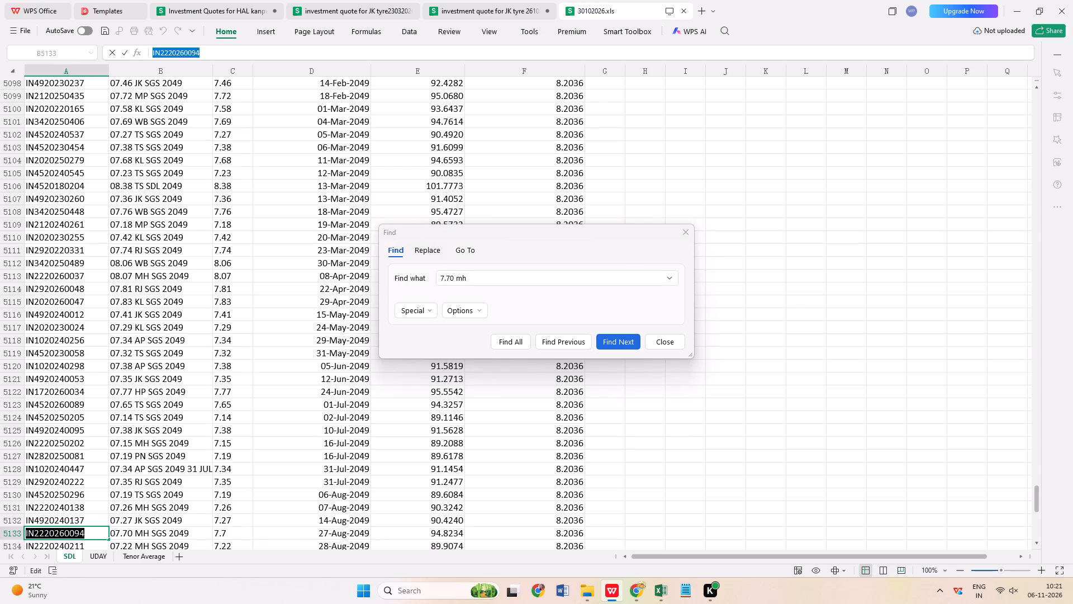
click(1015, 9)
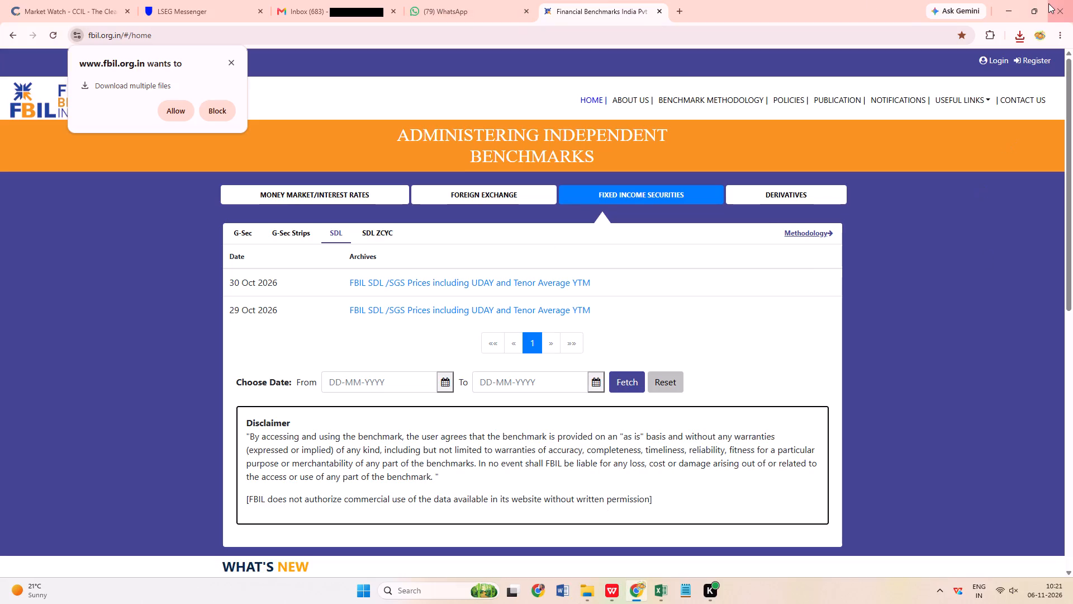
click(1003, 8)
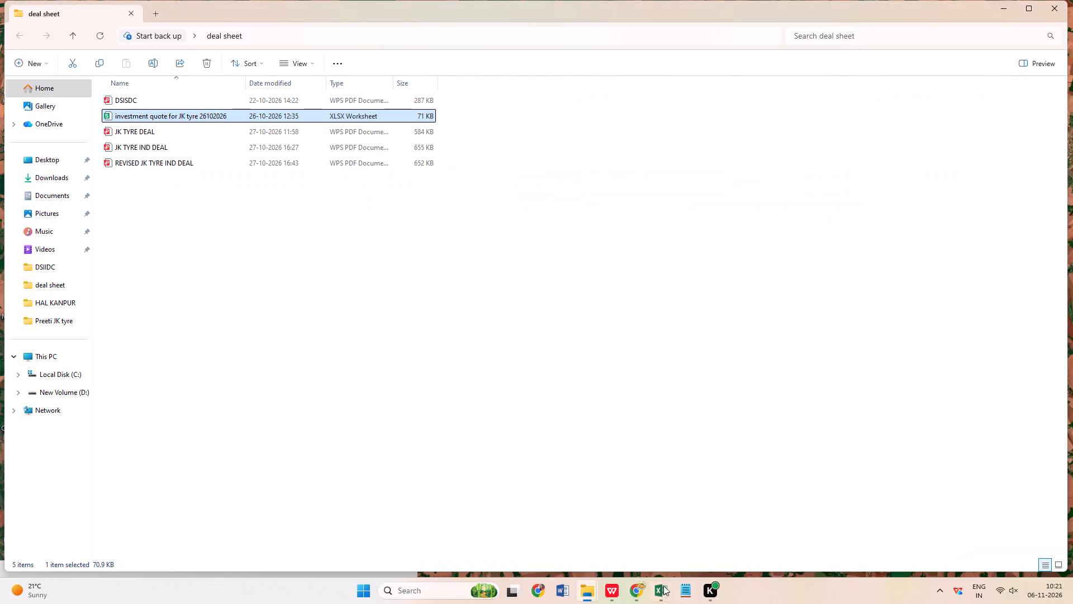
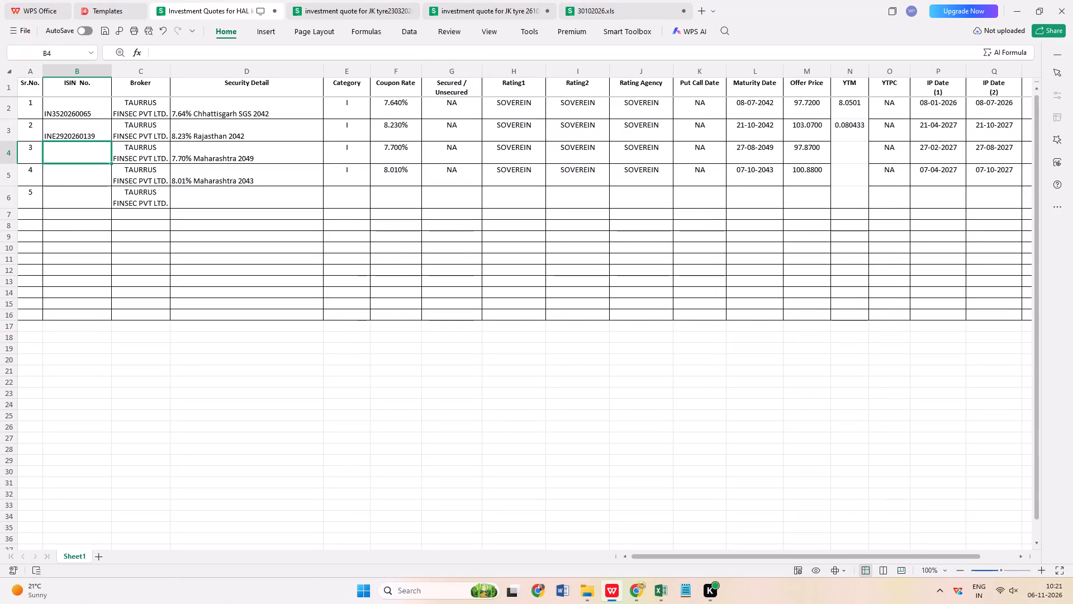
key(ctrl+v)
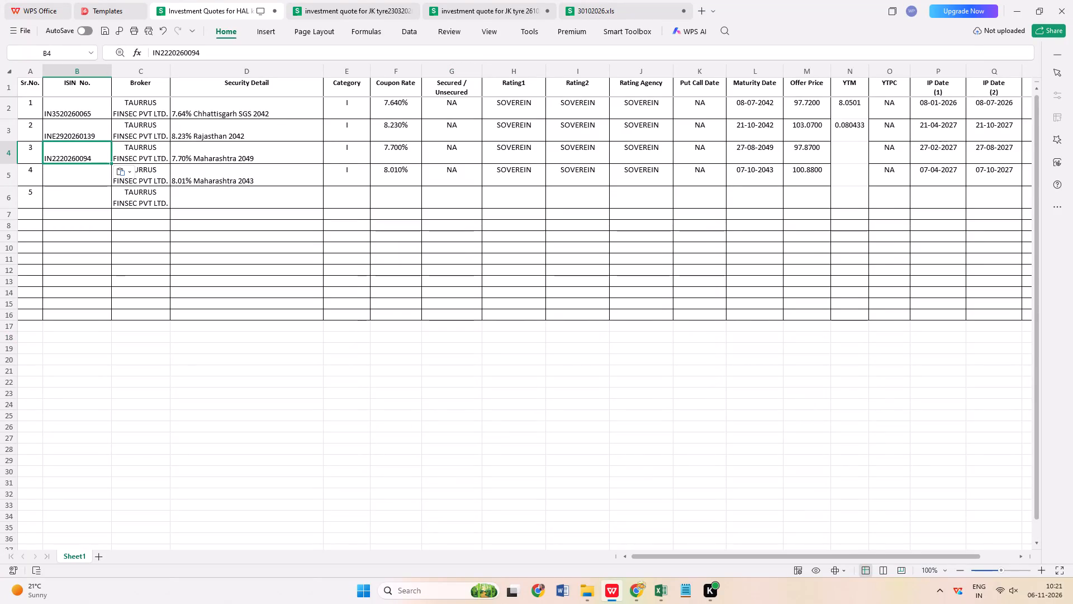
click(287, 281)
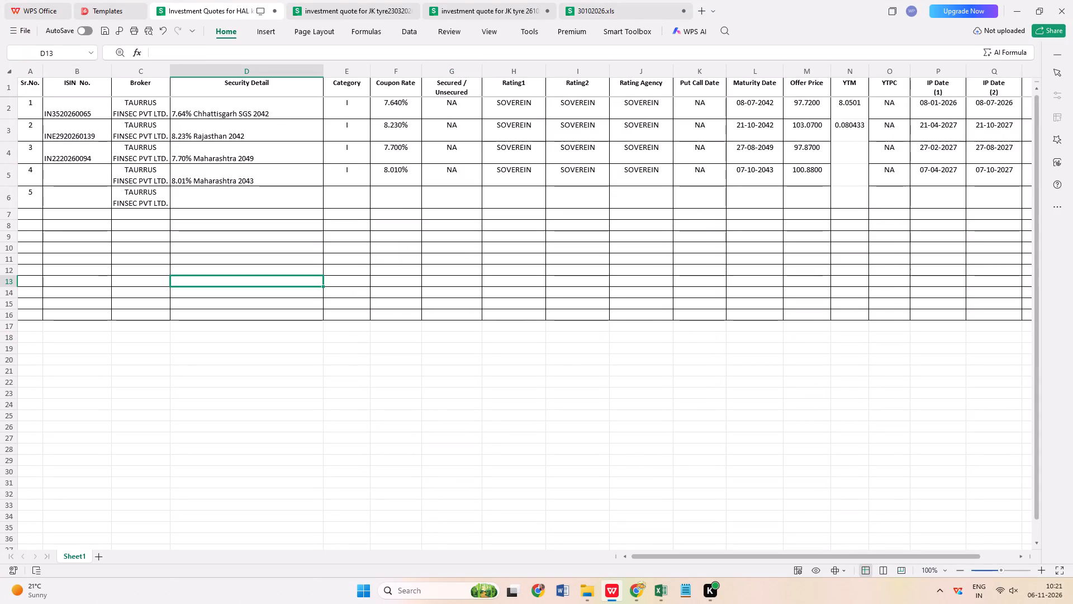
key(ctrl+s)
key(ctrl+s)
key(ctrl+s)
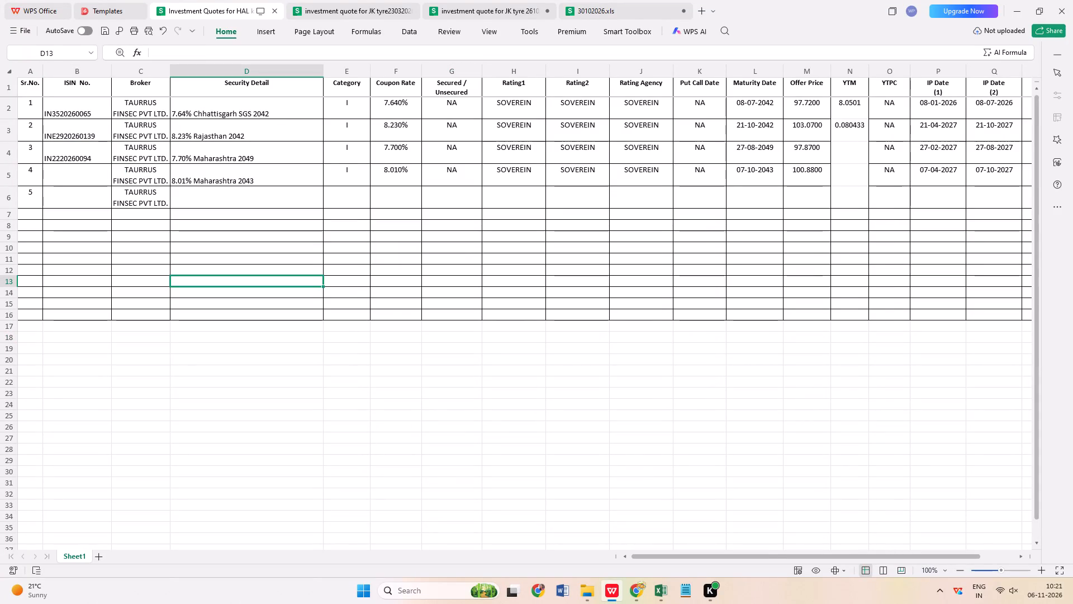
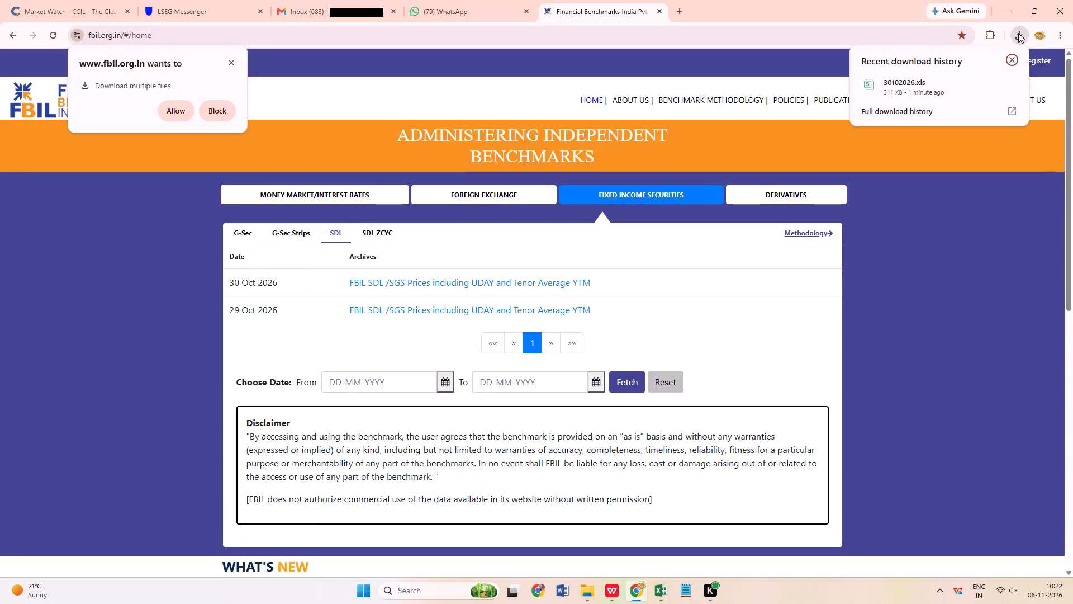
click(898, 89)
click(231, 64)
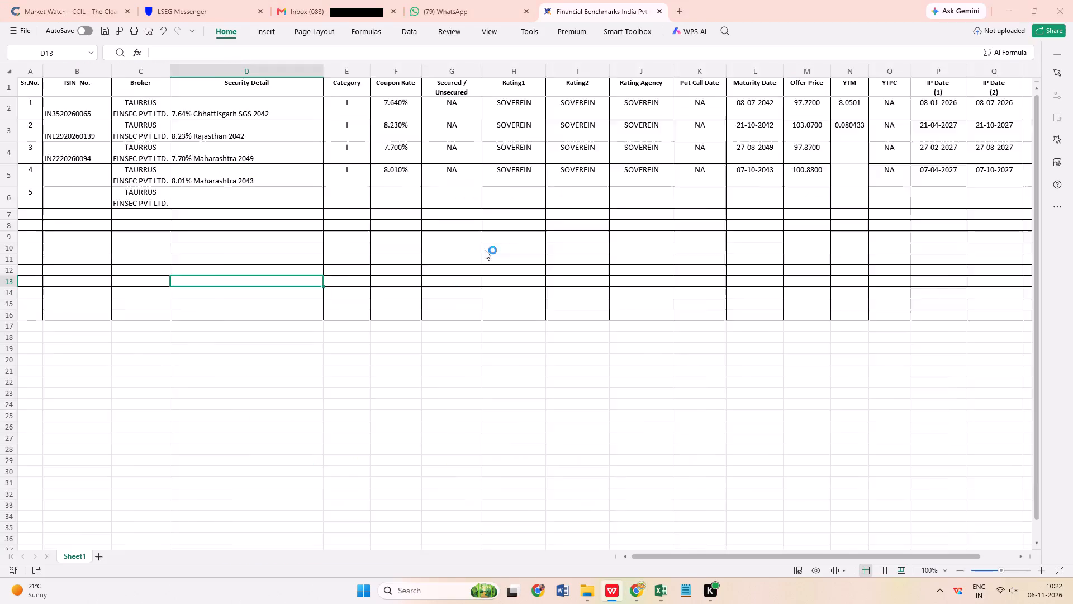
click(714, 364)
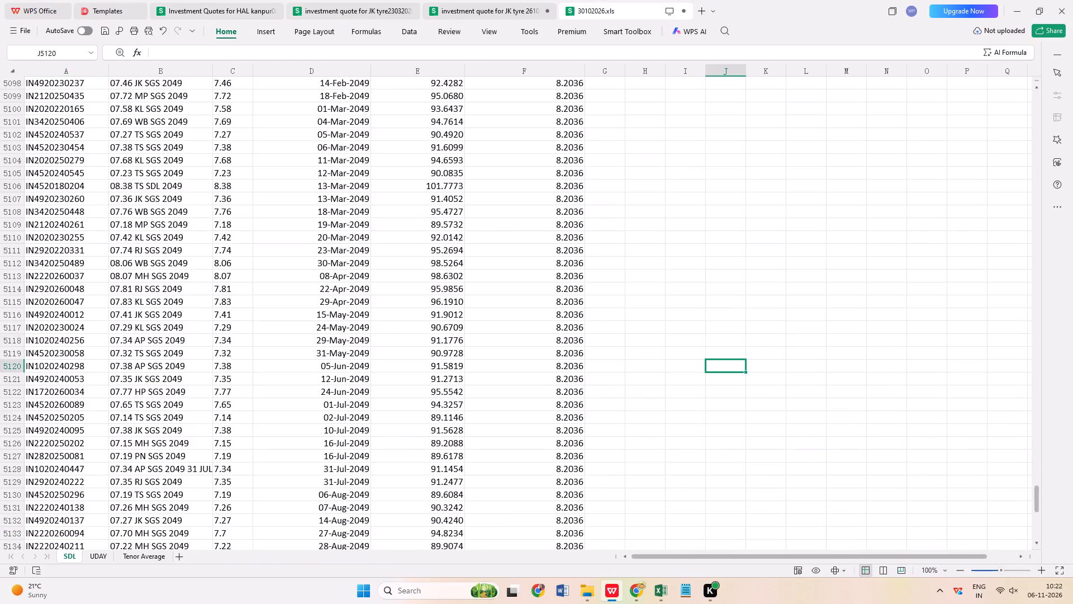
key(ctrl+f)
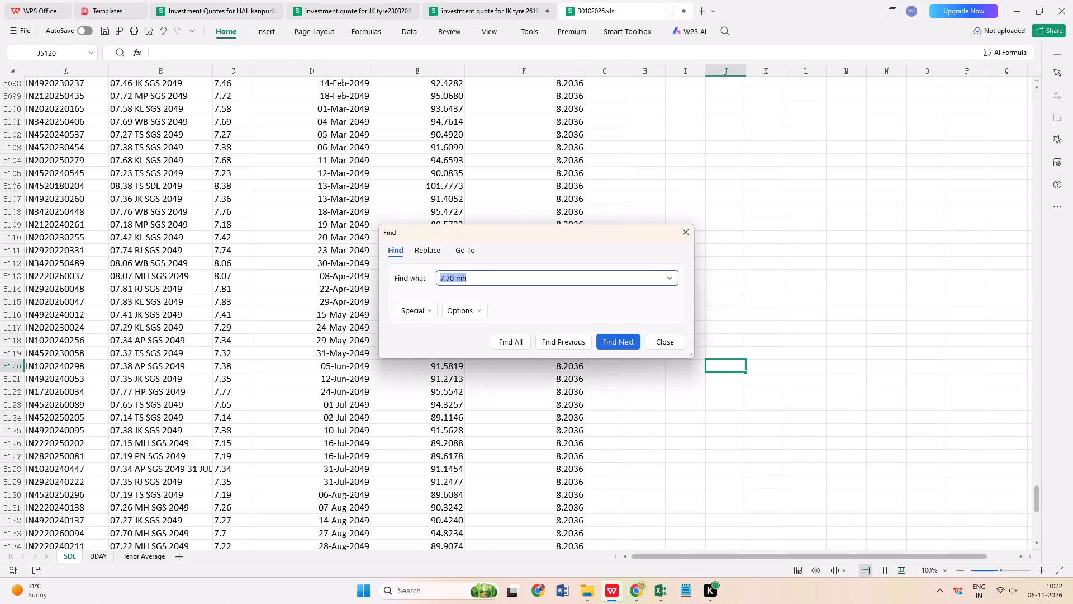
key(BackSpace)
key(BackSpace)
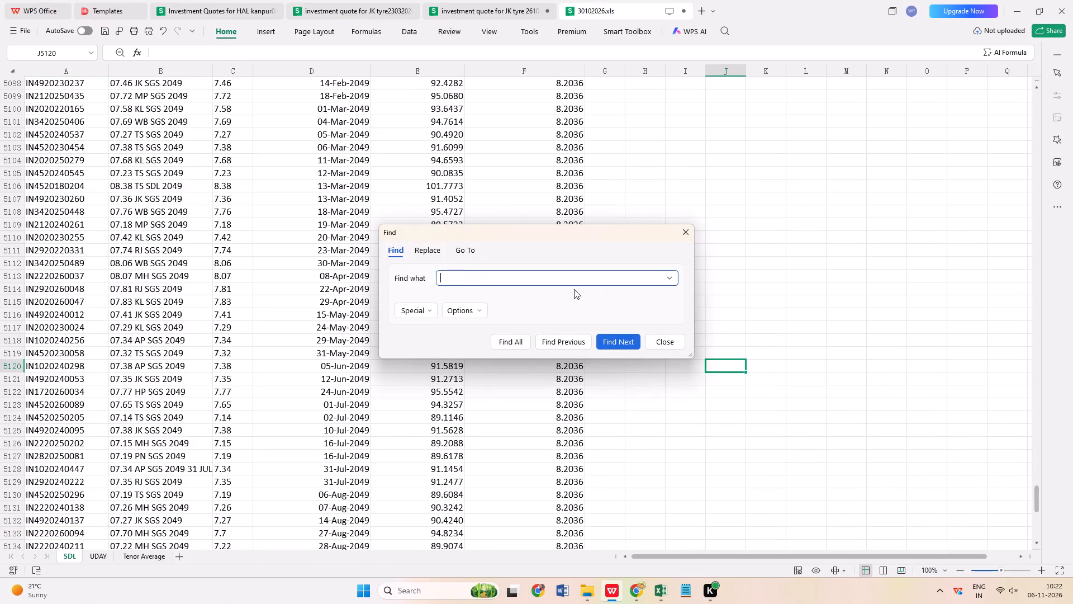
key(BackSpace)
text(8.01 mh)
key(Return)
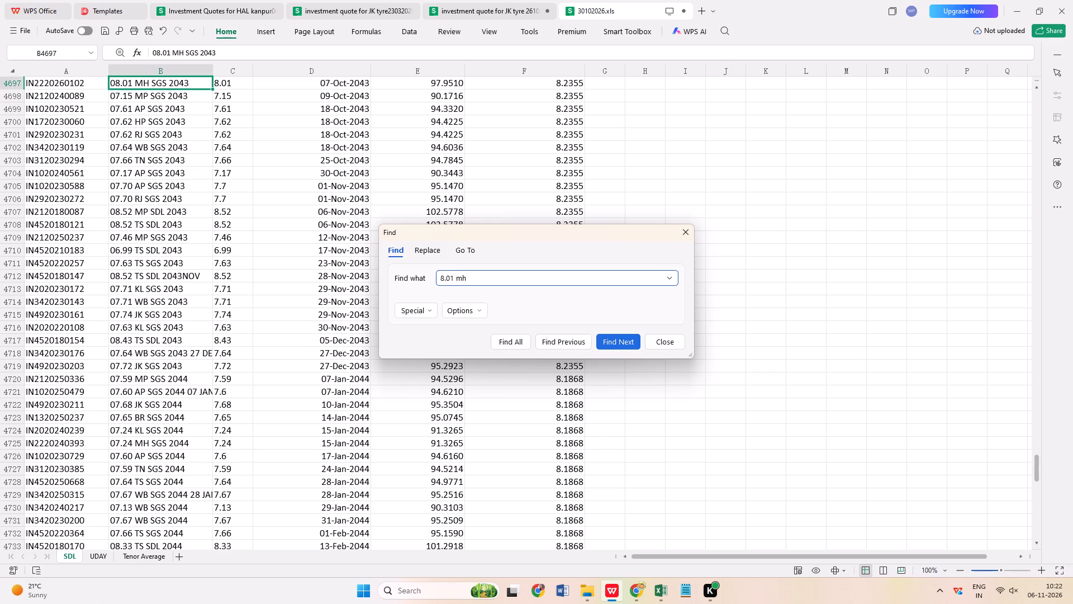
click(687, 231)
triple_click(91, 84)
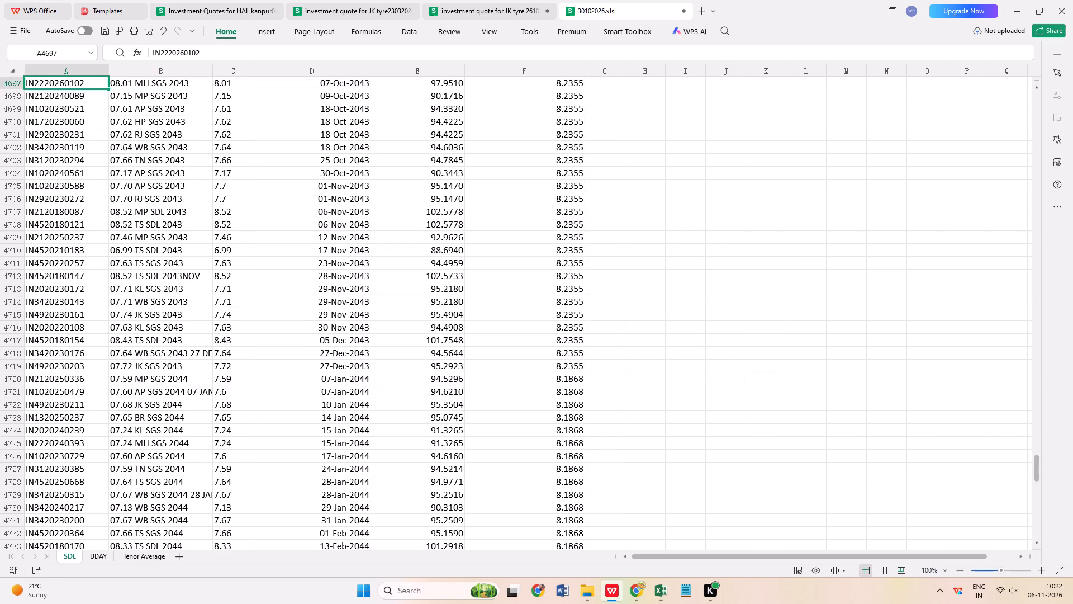
click(91, 84)
key(ctrl+c)
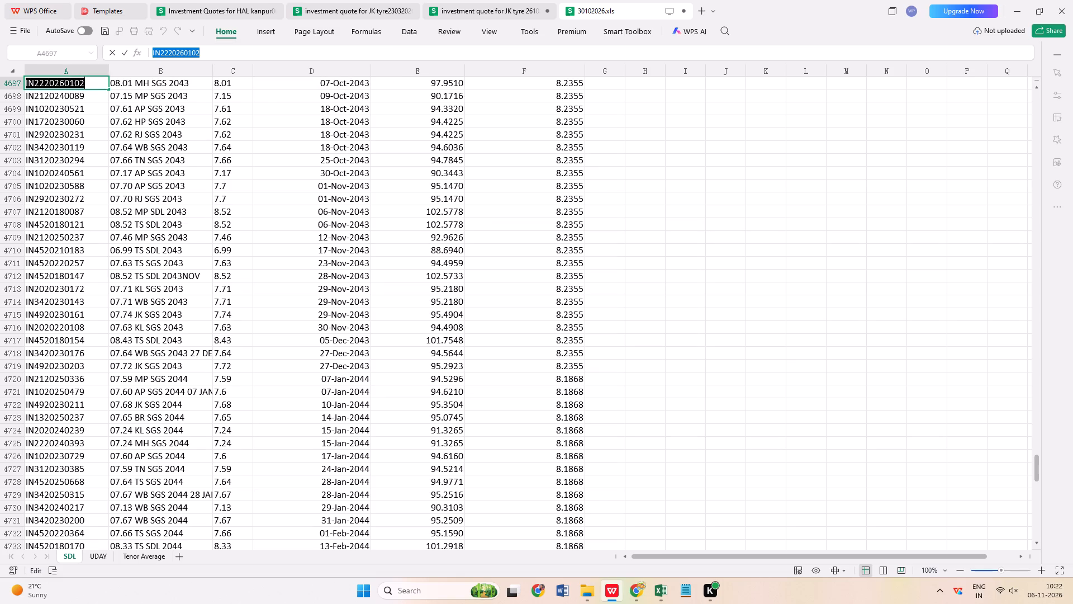
click(1015, 11)
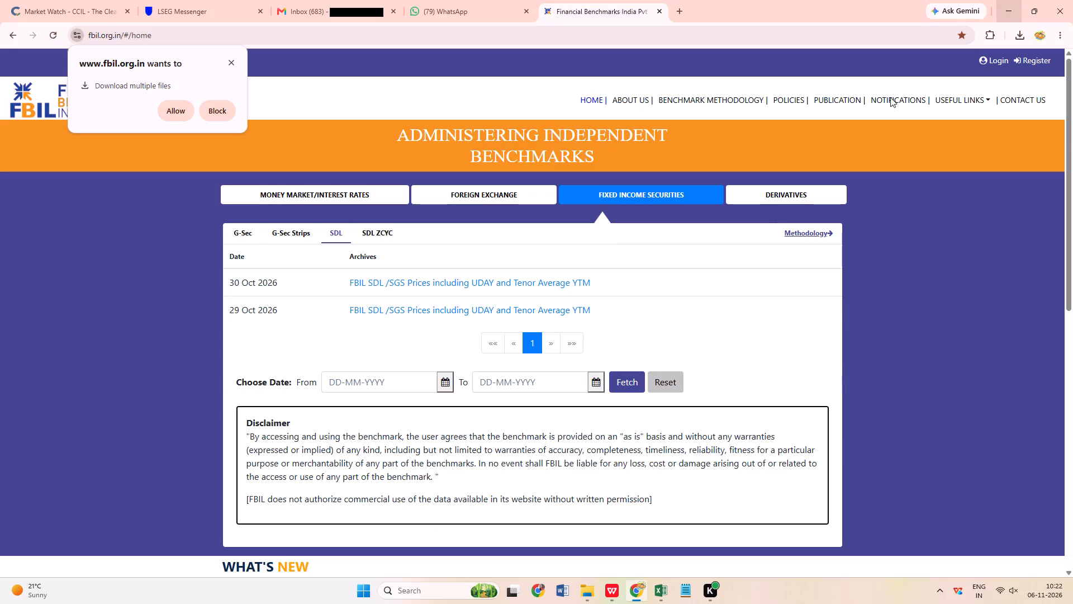
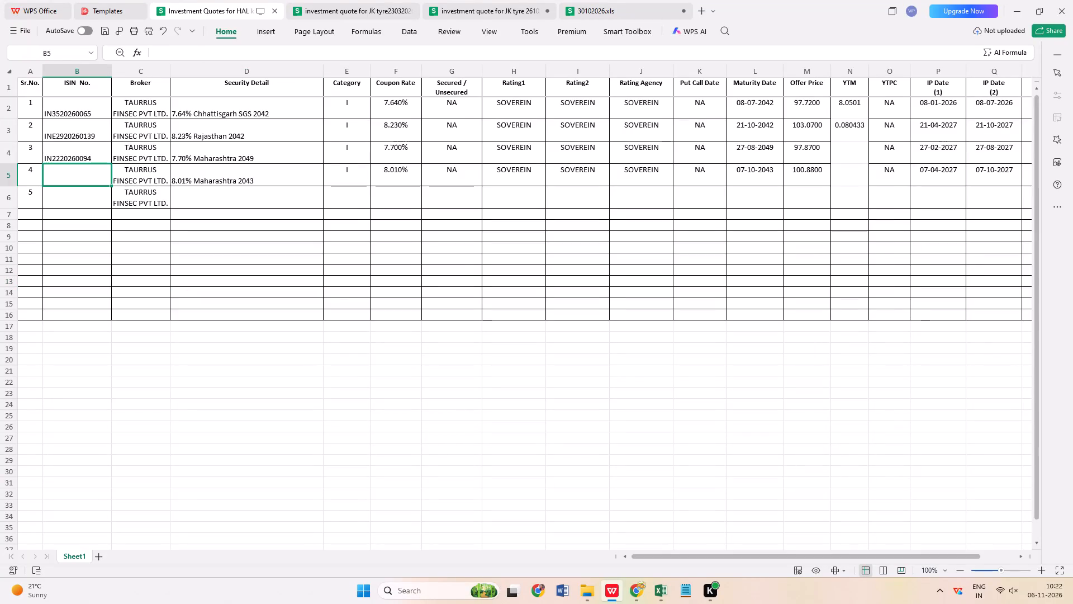
key(ctrl+v)
click(295, 333)
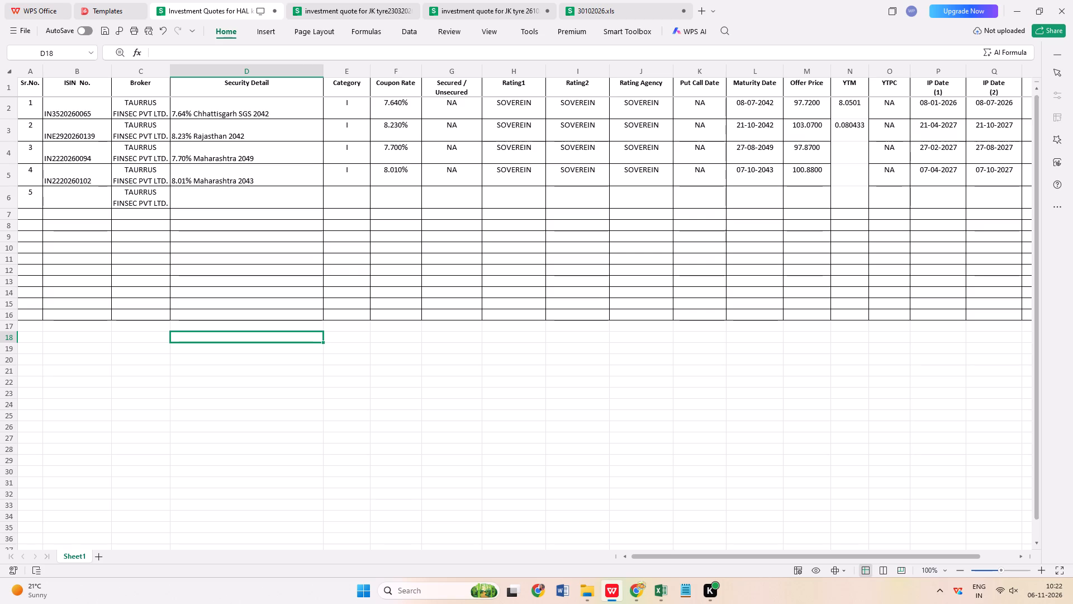
Replace the YTM of the 8.23% Rajasthan 2042 quote with 8.0433, consulting the Cashflows workbook for the figure.
click(852, 133)
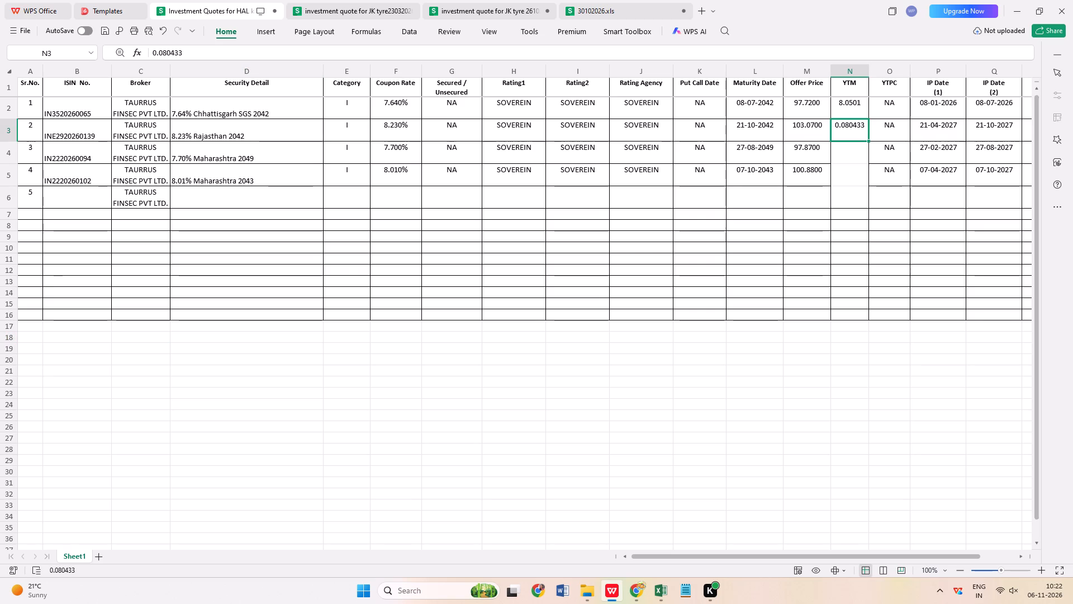
key(Delete)
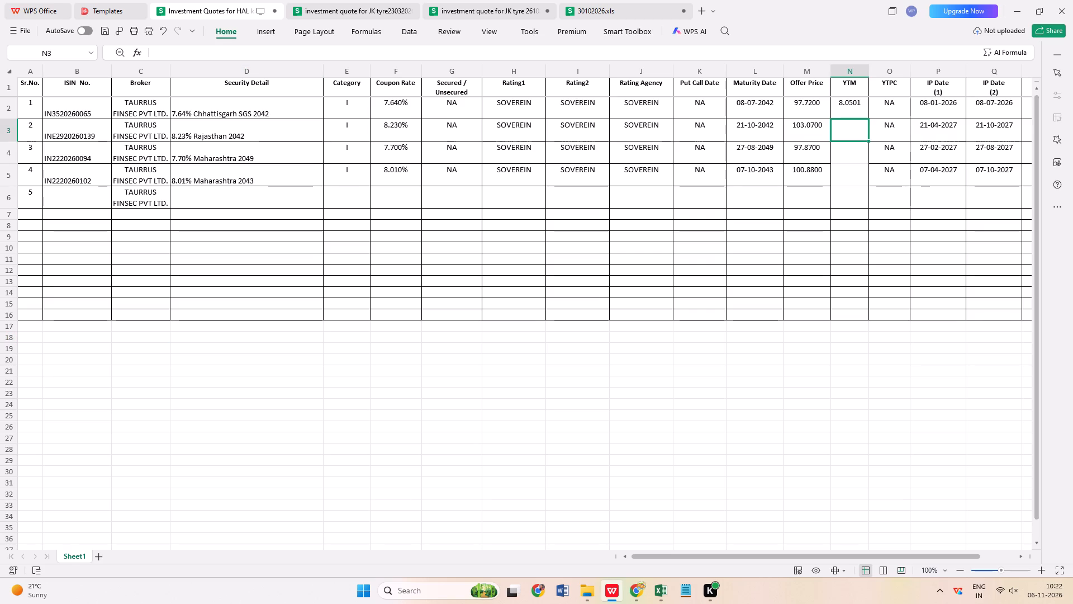
click(662, 586)
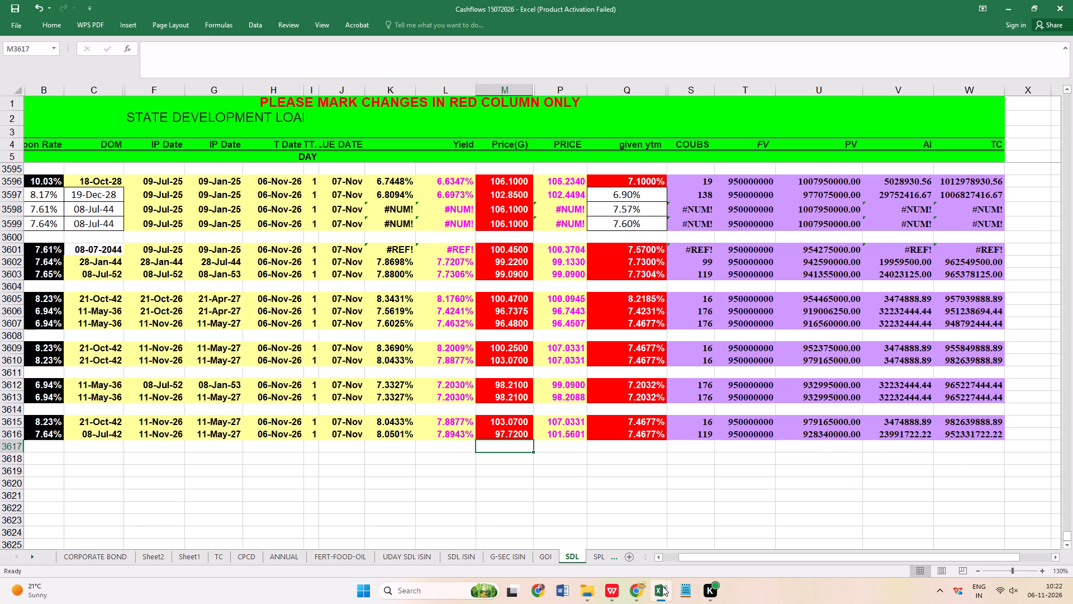
click(662, 586)
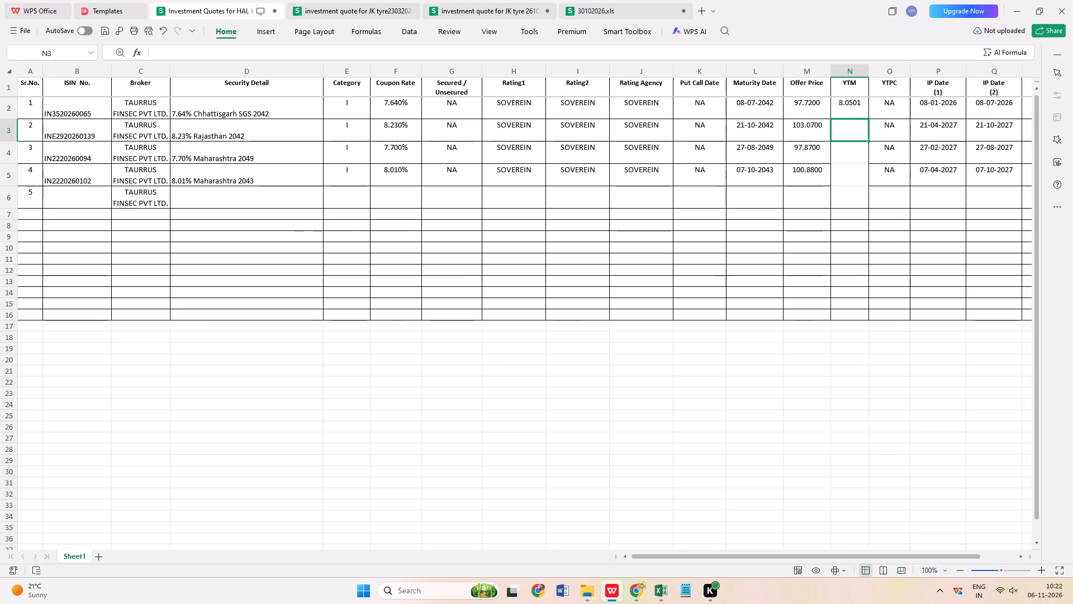
text(8.0433)
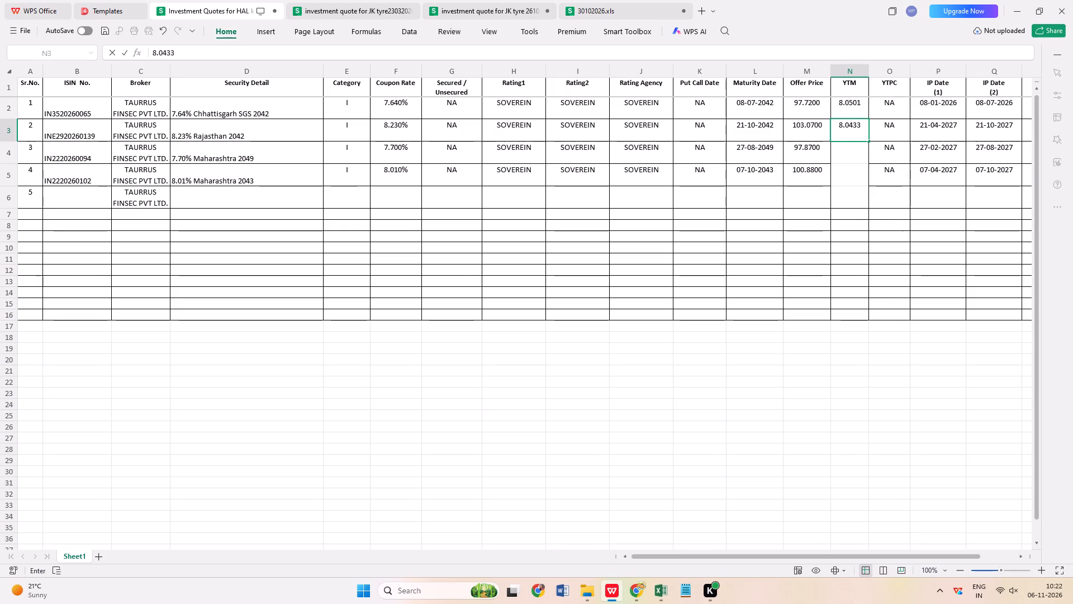
Add percent signs to the first two quotes' YTMs, making them 8.0501% for Chhattisgarh and 8.0433% for Rajasthan.
click(863, 104)
double_click(863, 101)
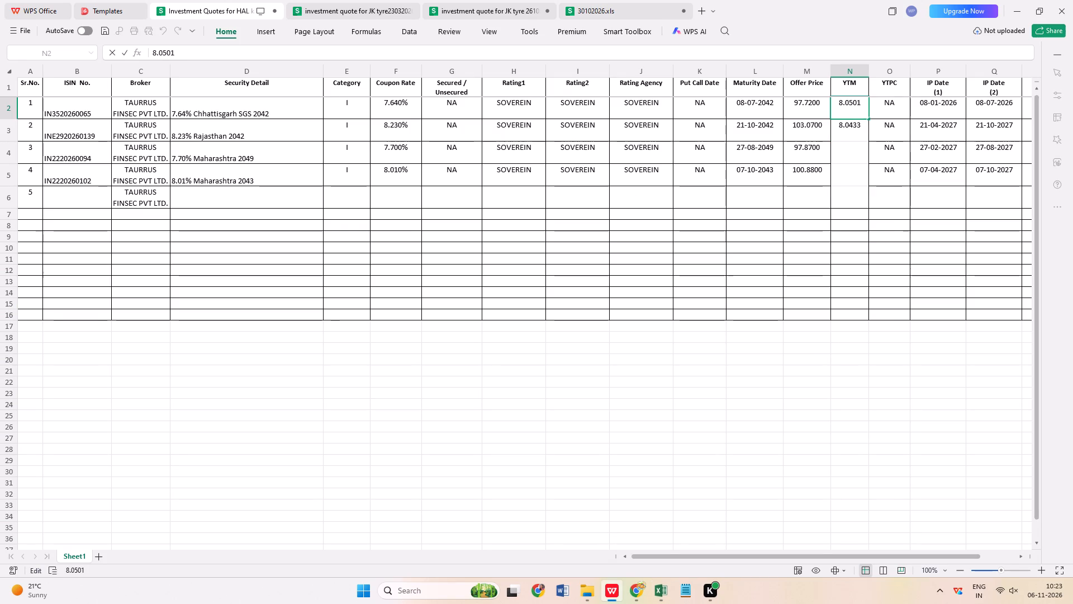
key(shift+percent)
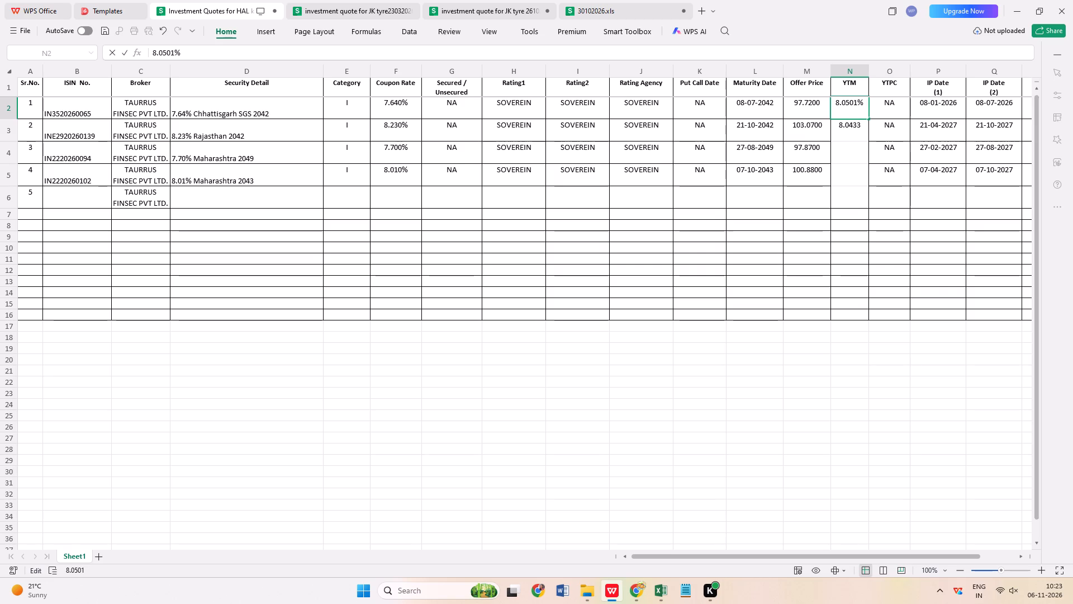
double_click(863, 127)
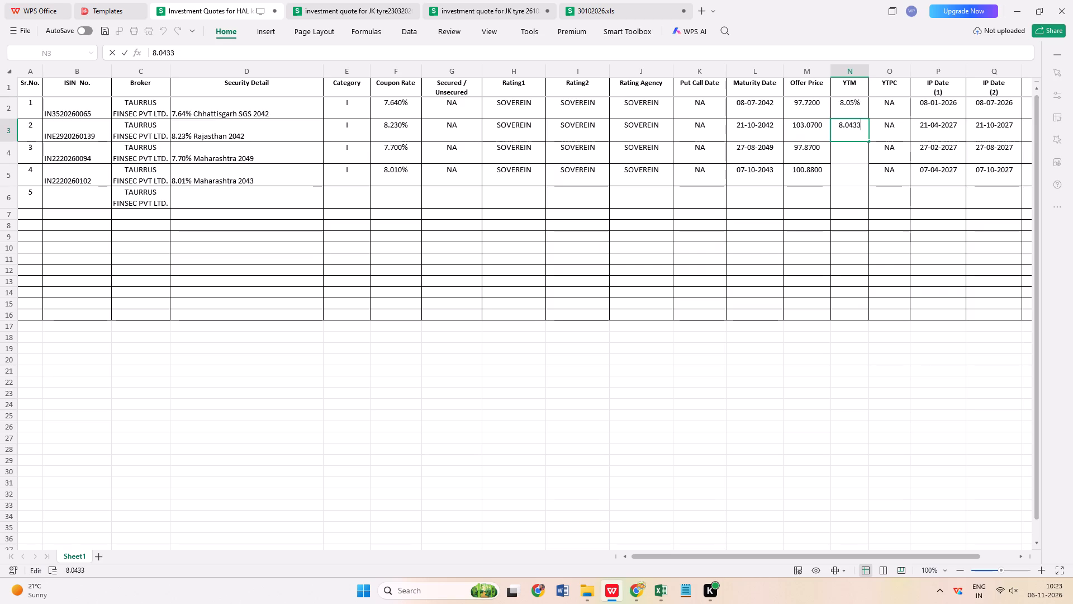
key(shift+percent)
click(799, 361)
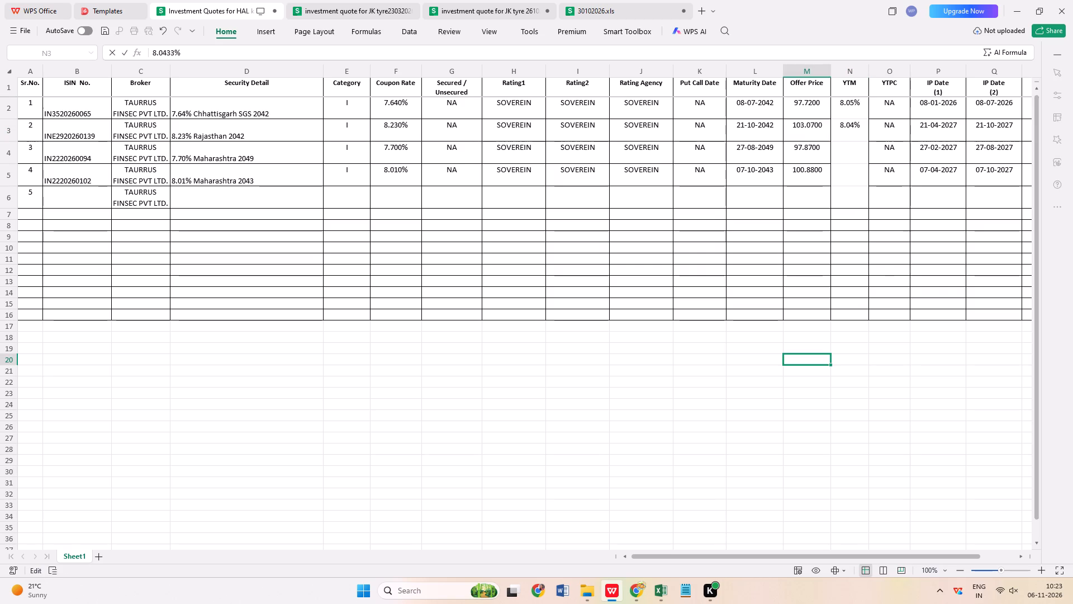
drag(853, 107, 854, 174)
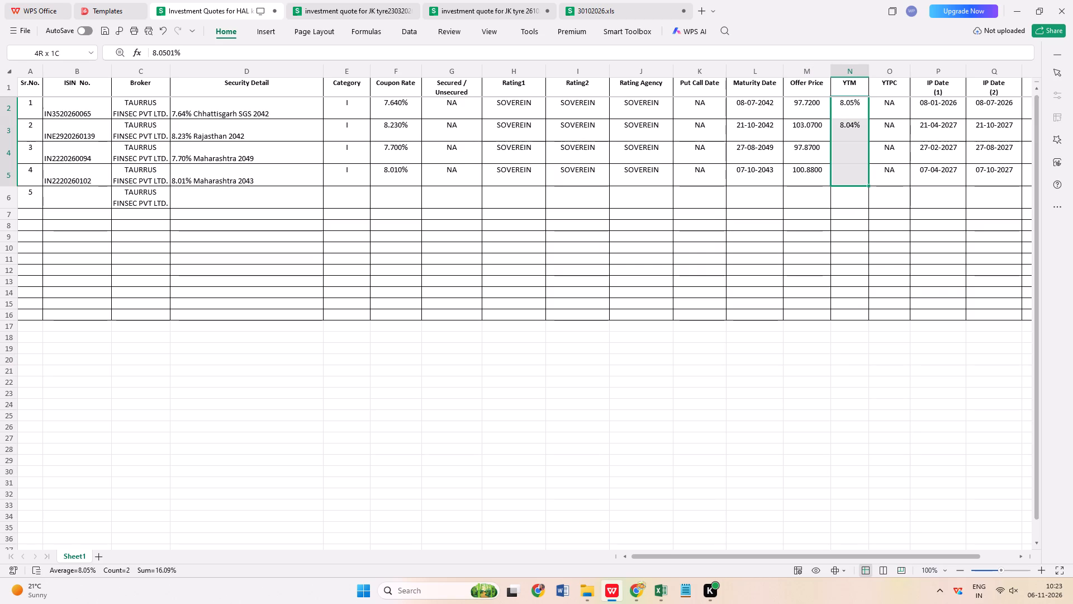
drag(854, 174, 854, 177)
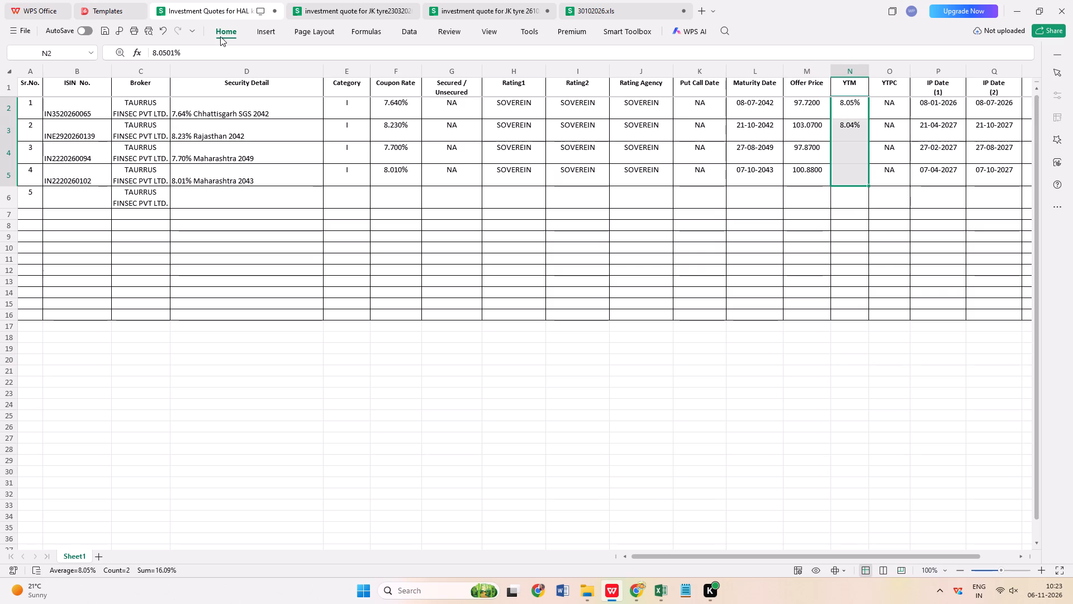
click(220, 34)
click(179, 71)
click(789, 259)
In the Cashflows workbook's SDL sheet, copy the 7.64% bond's row 3616 into rows 3617 and 3618.
click(850, 152)
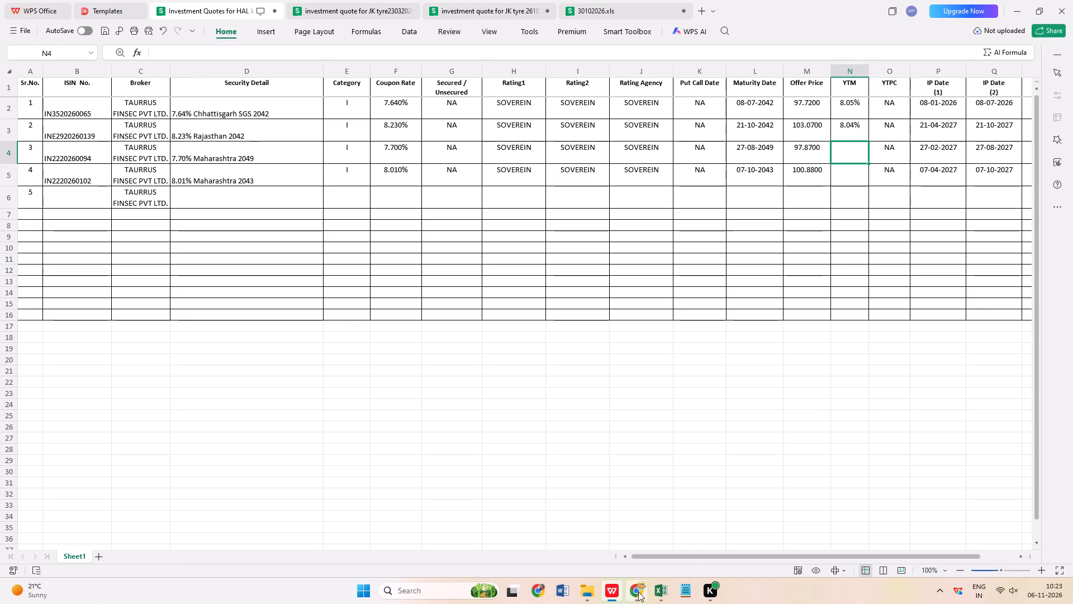
click(660, 587)
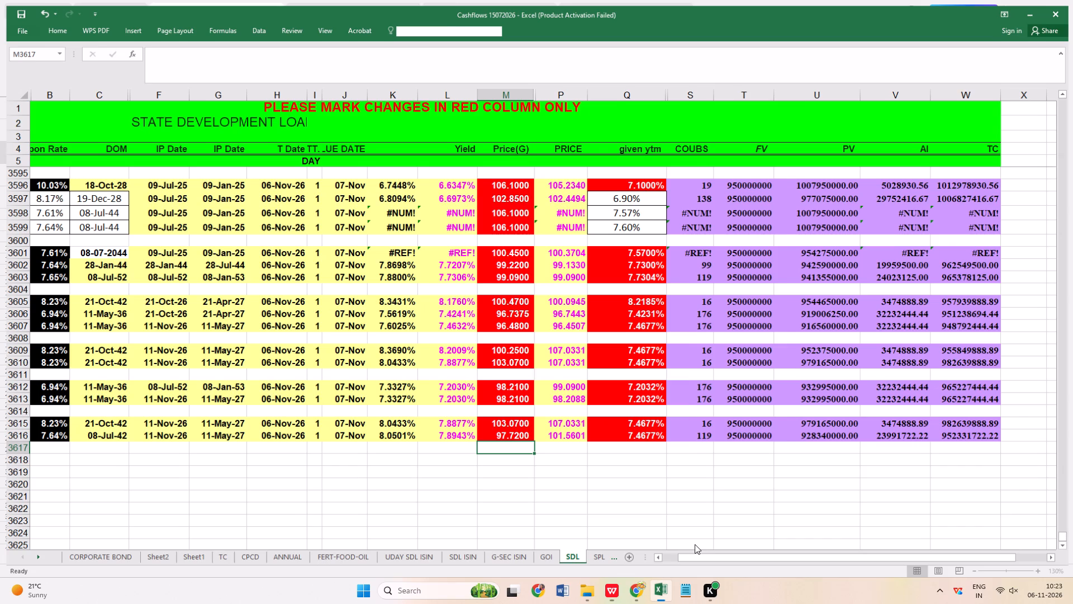
click(17, 435)
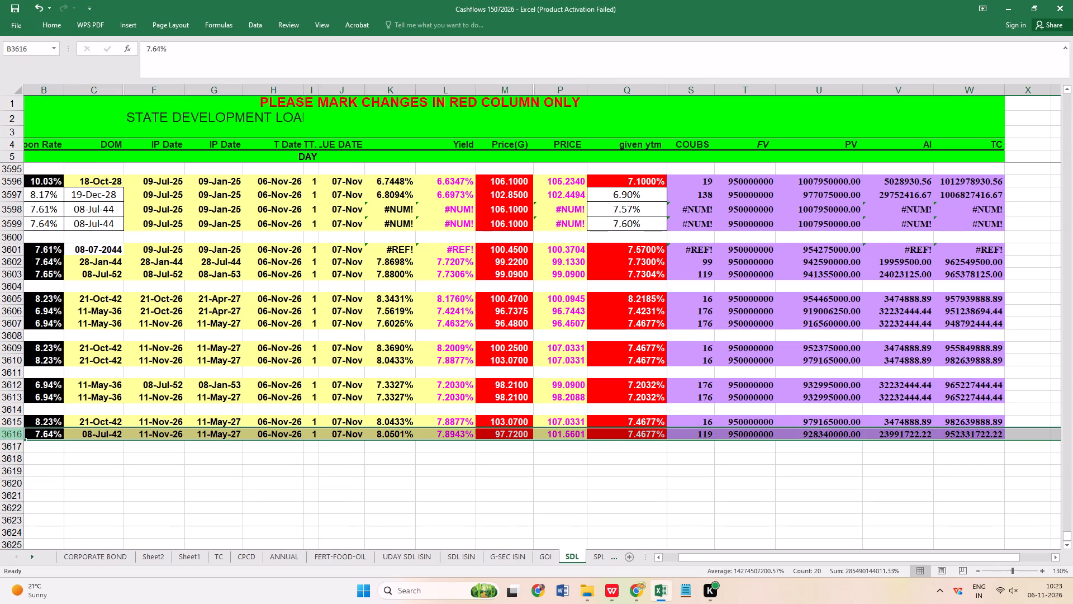
key(ctrl+c)
click(15, 447)
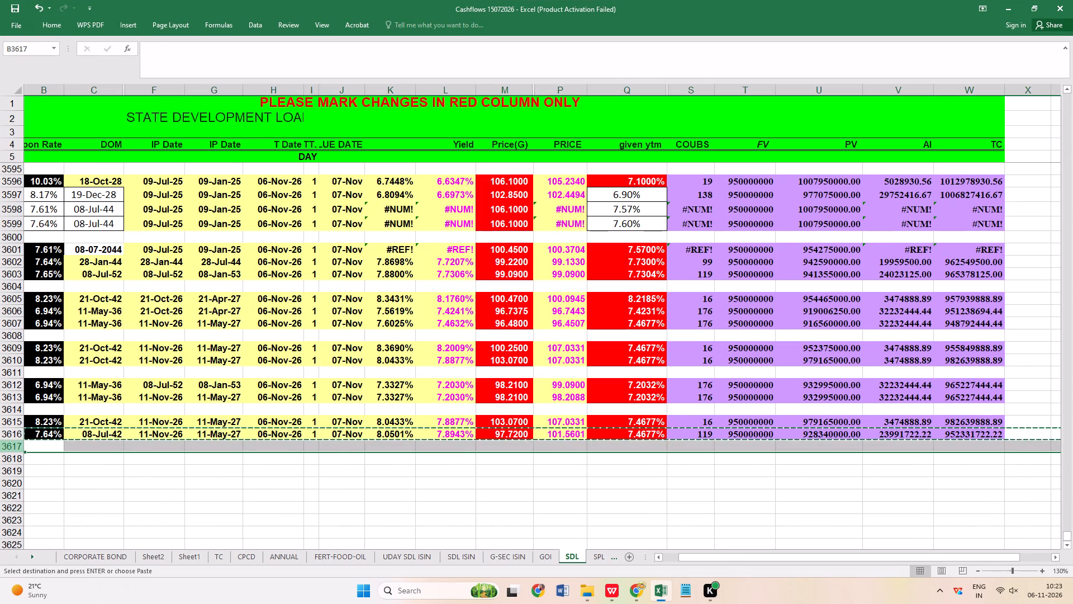
key(ctrl+v)
click(11, 460)
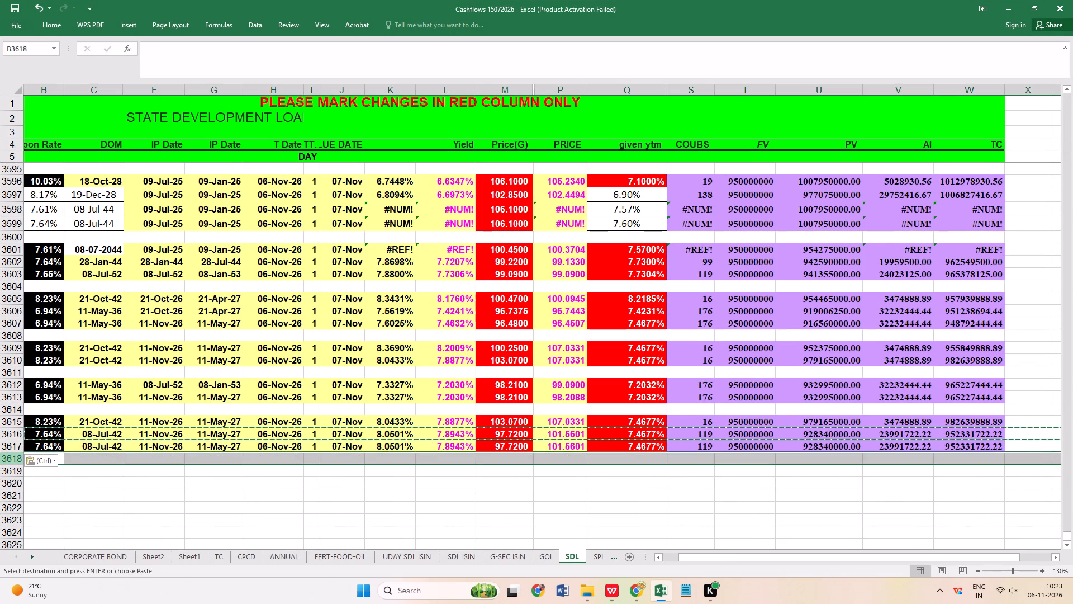
key(ctrl+v)
In row 3617, set the coupon rate to 7.70%, the maturity date to 27/08/2049 and the red-column price to 97.87.
click(36, 449)
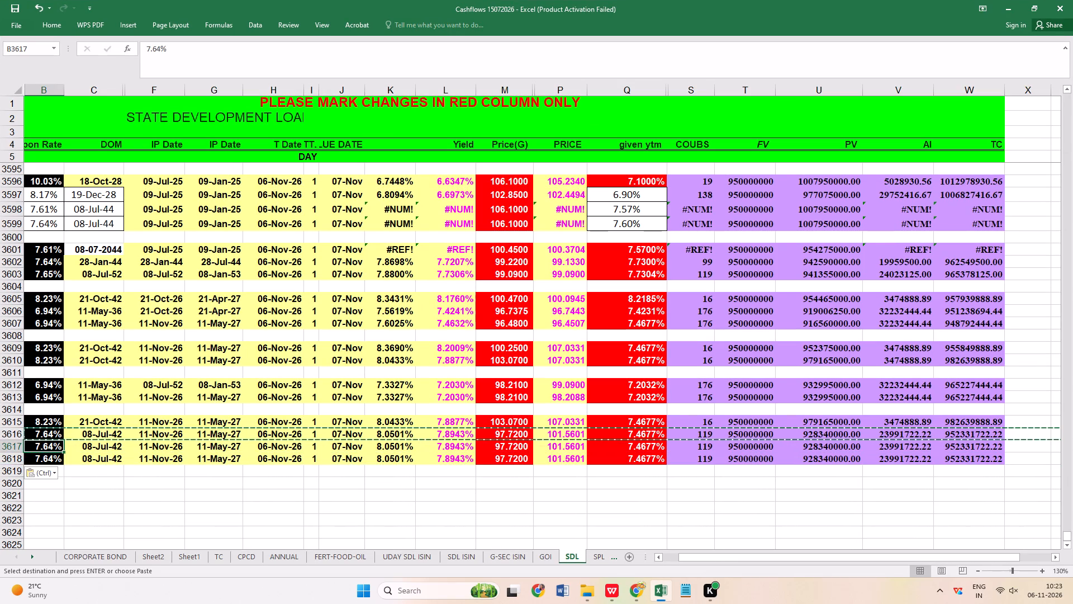
text(7.)
text(70)
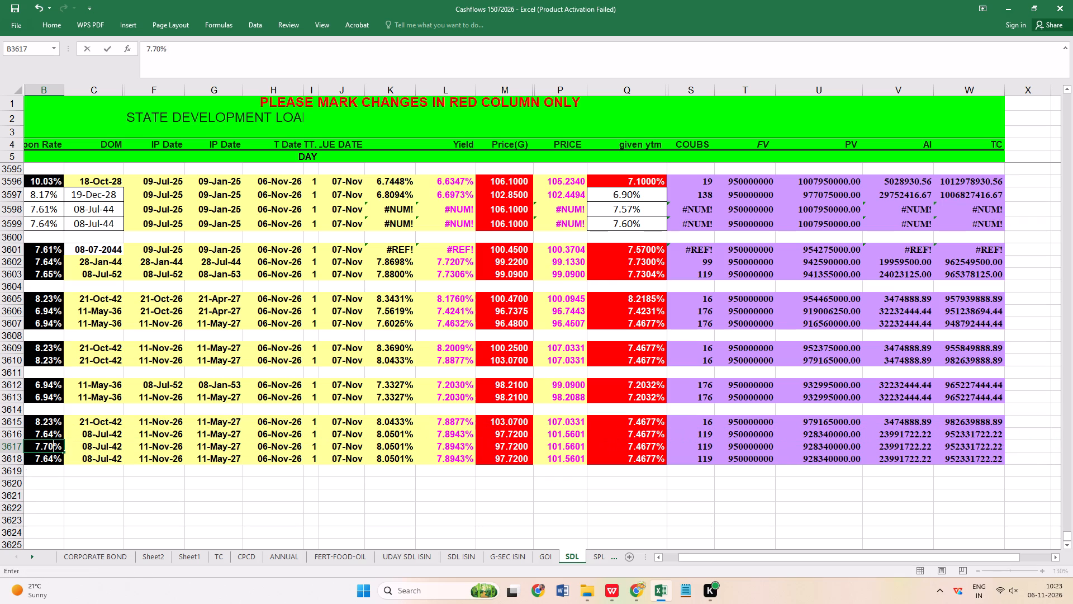
click(105, 449)
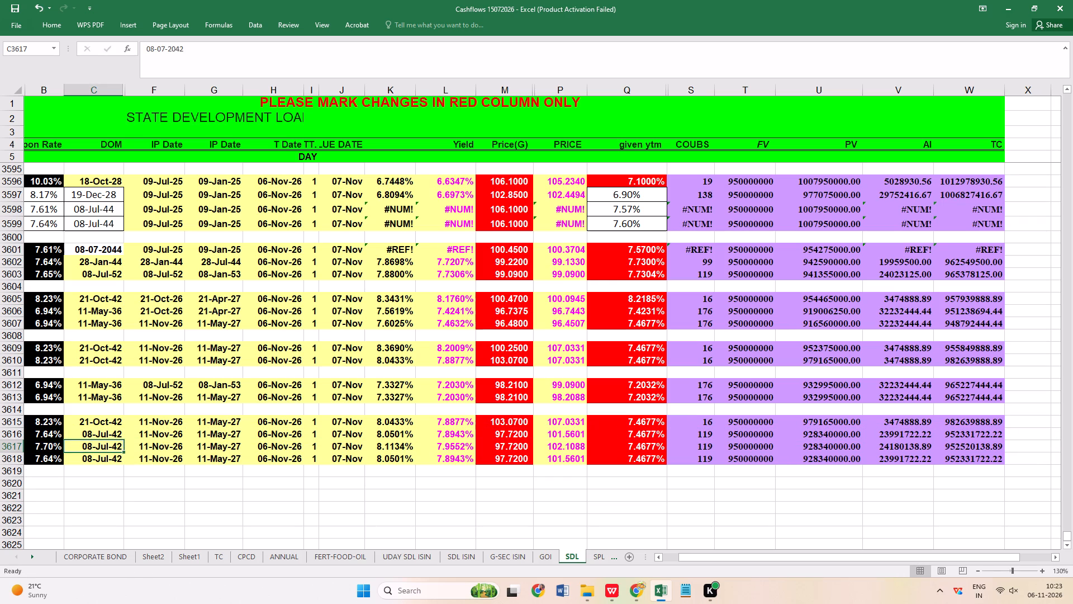
key(0)
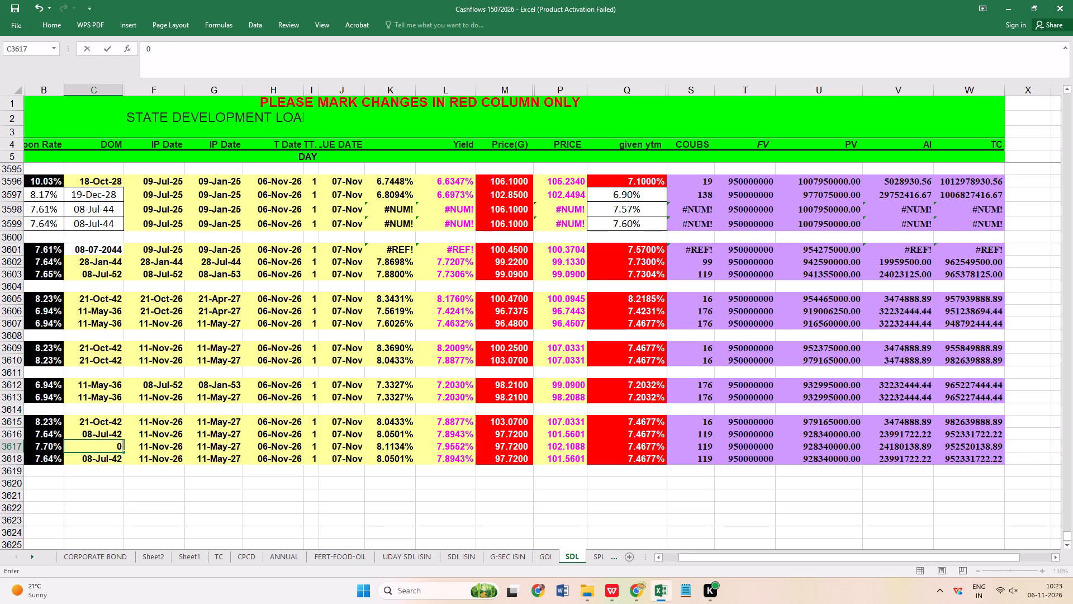
key(BackSpace)
text(27/08/)
text(2049)
key(Return)
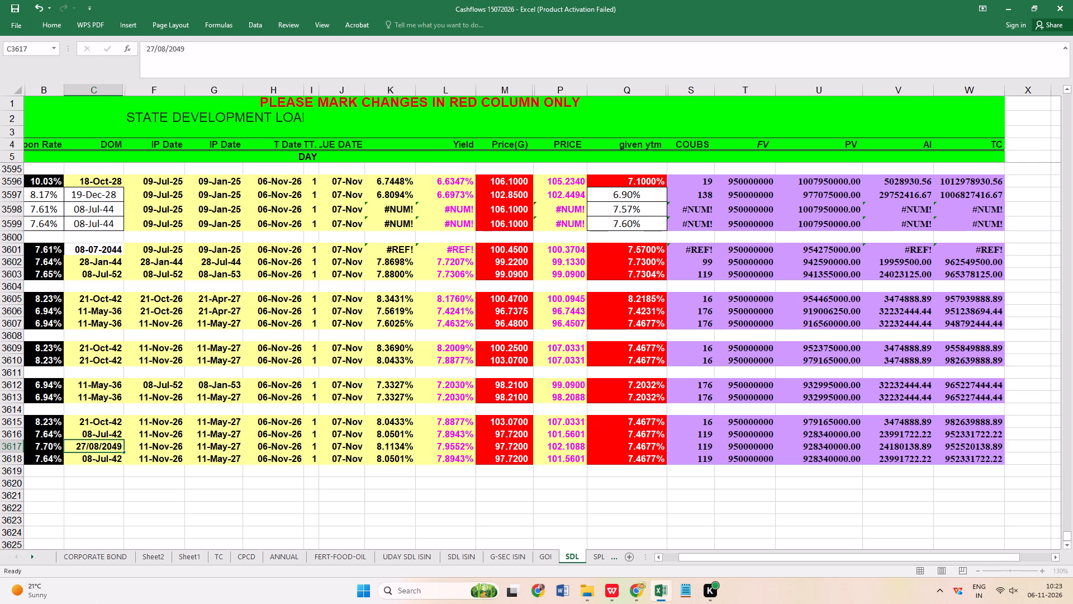
click(519, 447)
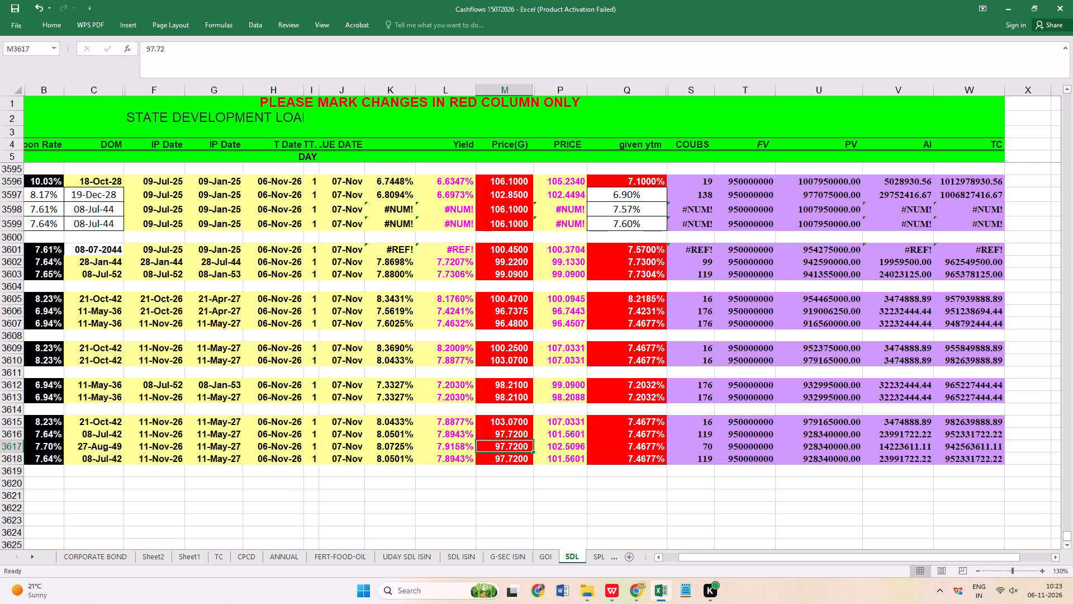
text(97.87)
key(Return)
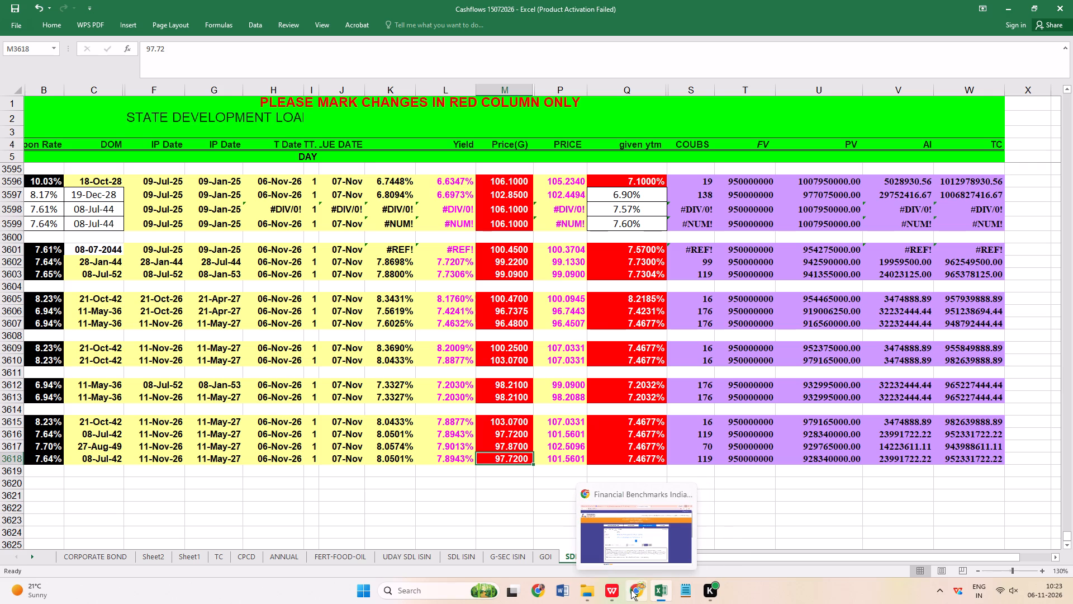
Transfer row 3617's annualised yield to the 7.70% Maharashtra 2049 quote as YTM 8.0574% and save the HAL quotes workbook.
click(393, 445)
key(ctrl+c)
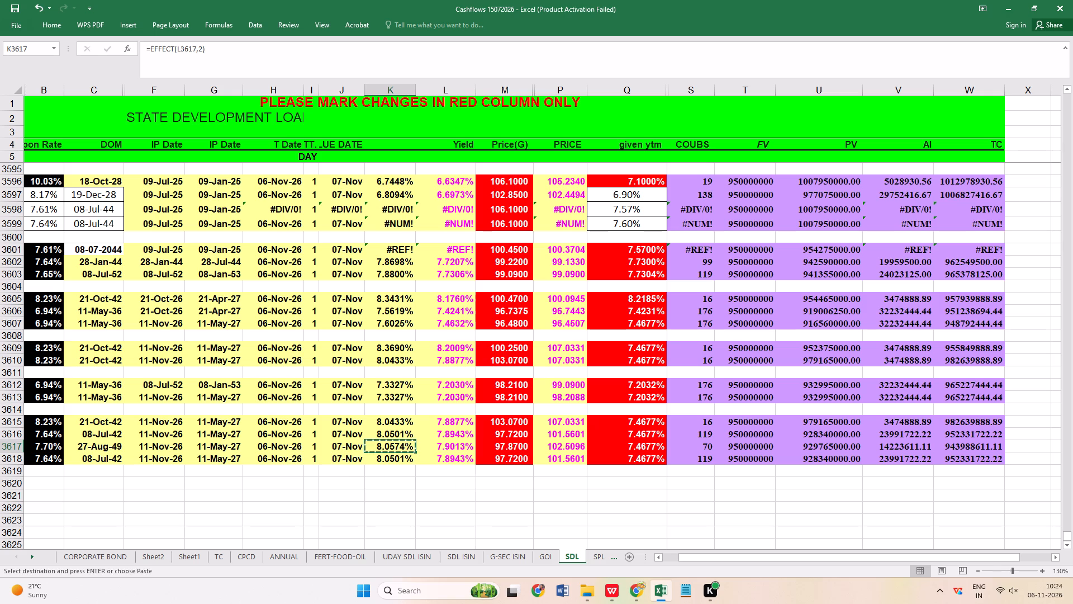
click(1003, 8)
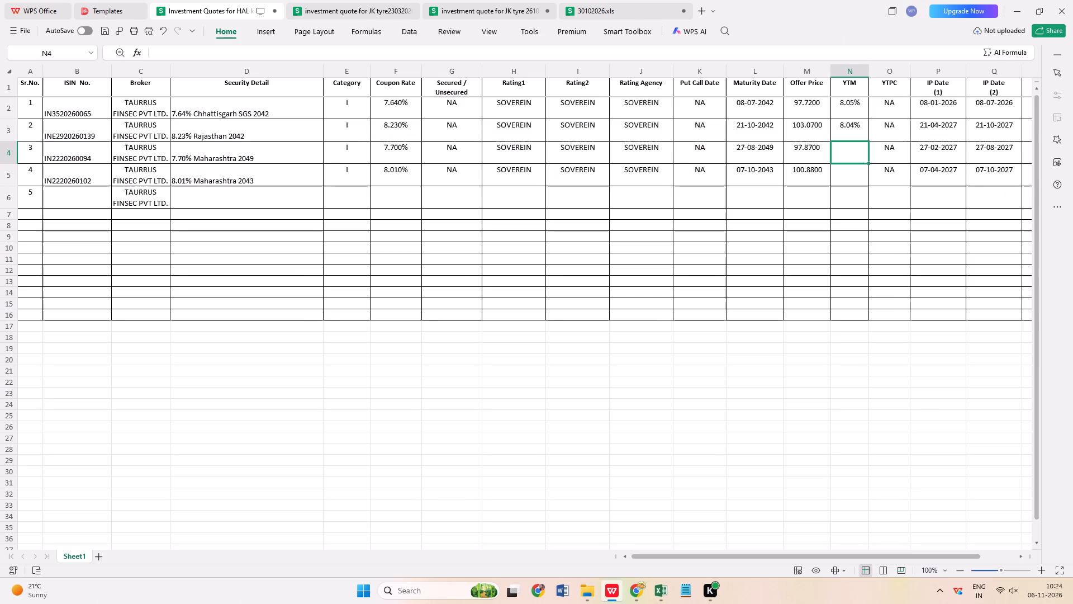
click(861, 156)
text(8.0574)
click(852, 228)
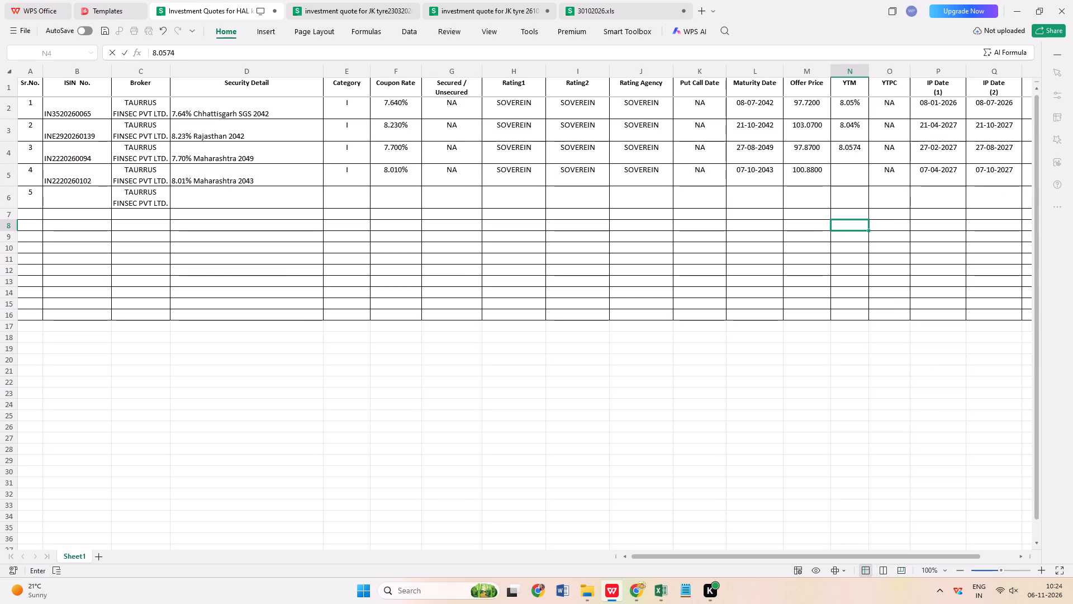
double_click(863, 145)
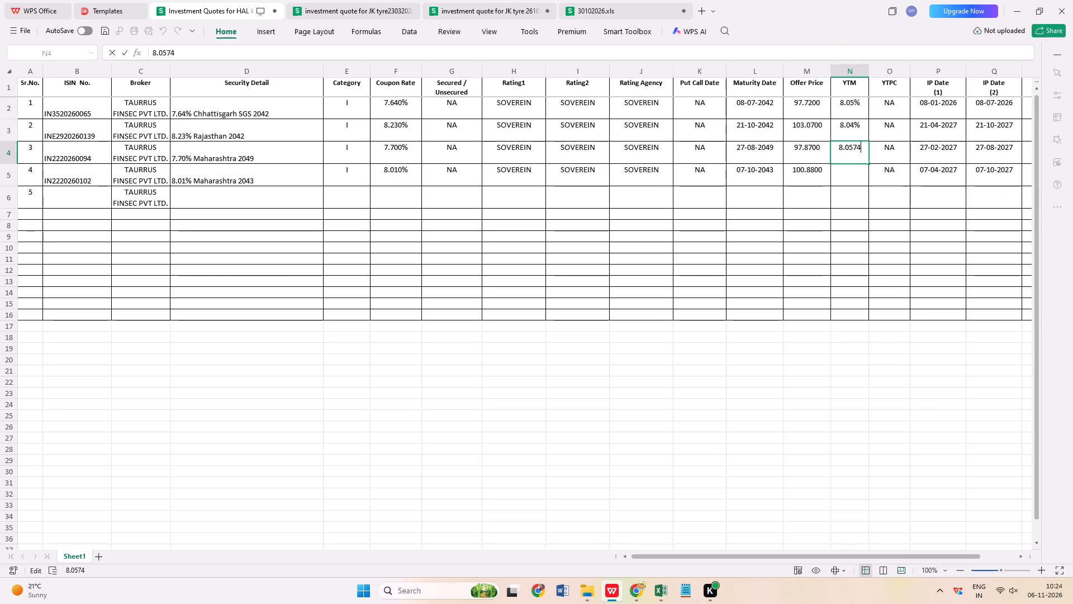
key(shift+percent)
click(781, 229)
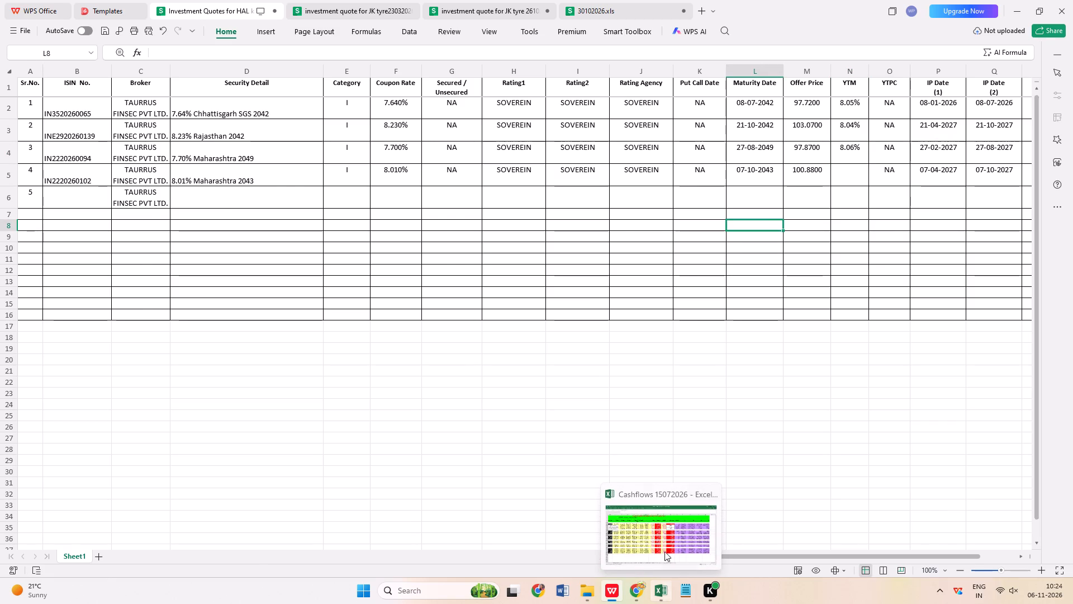
key(ctrl+s)
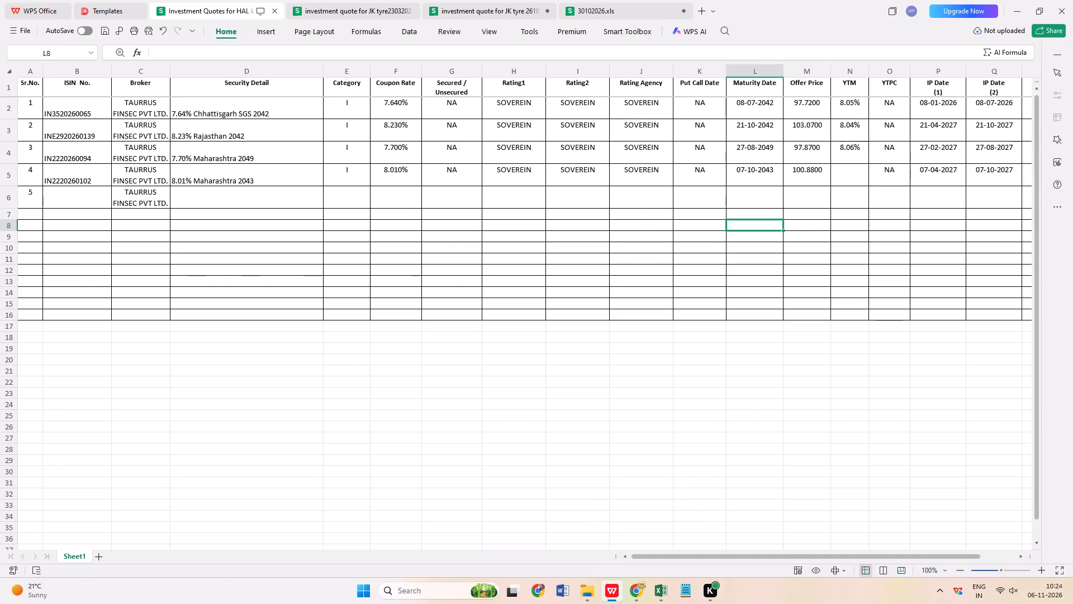
In the Cashflows workbook's row 3618, set the coupon rate to 8.01%, the maturity date to 07/10/2043 and the red-column price to 100.88.
click(656, 529)
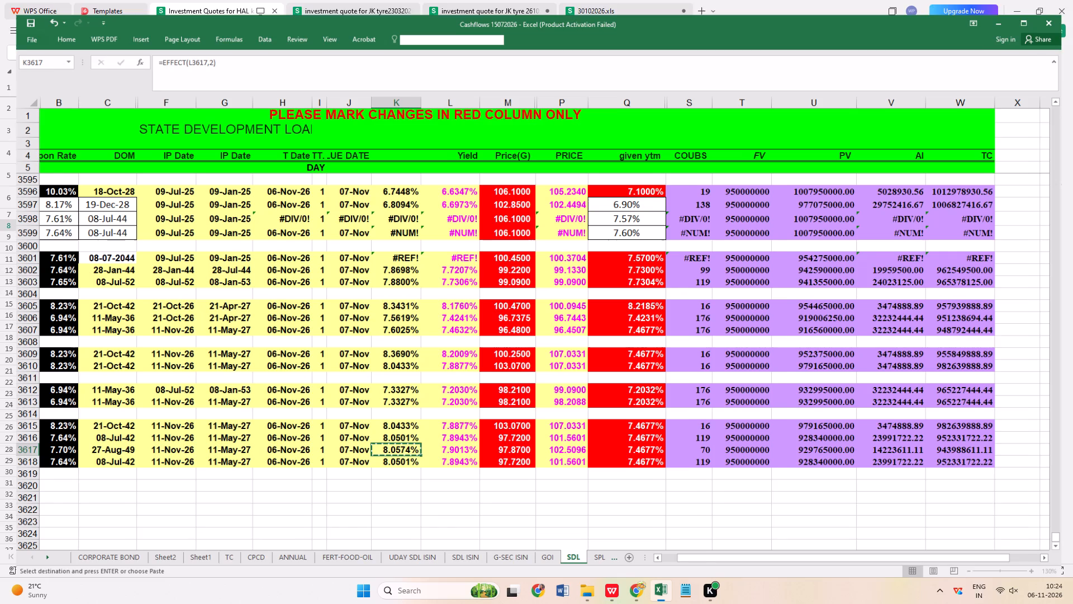
click(45, 459)
text(8.01)
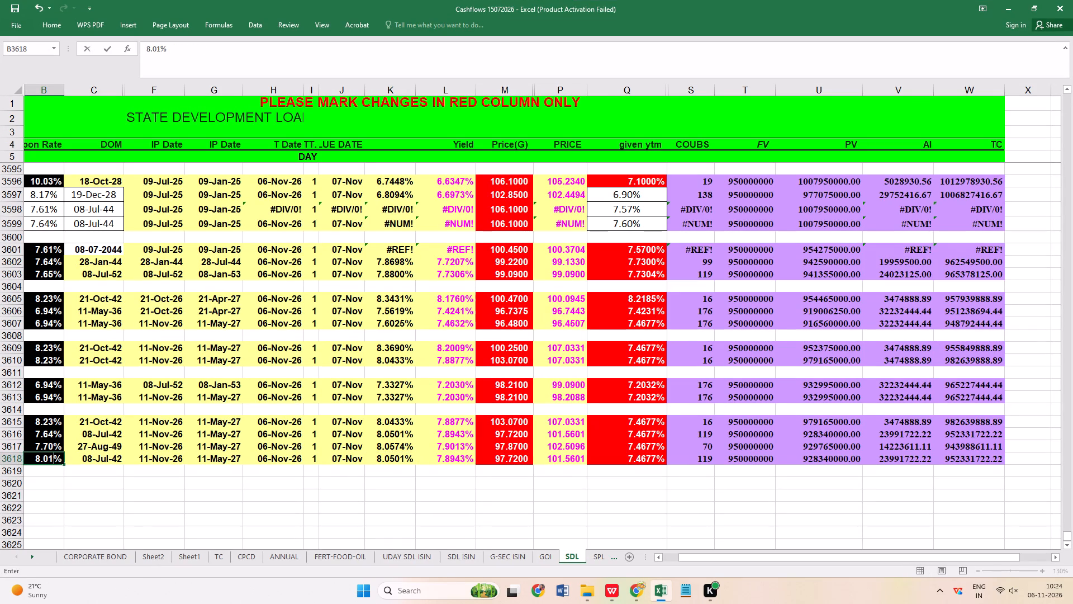
click(115, 461)
text(07/10/)
text(2043)
key(Return)
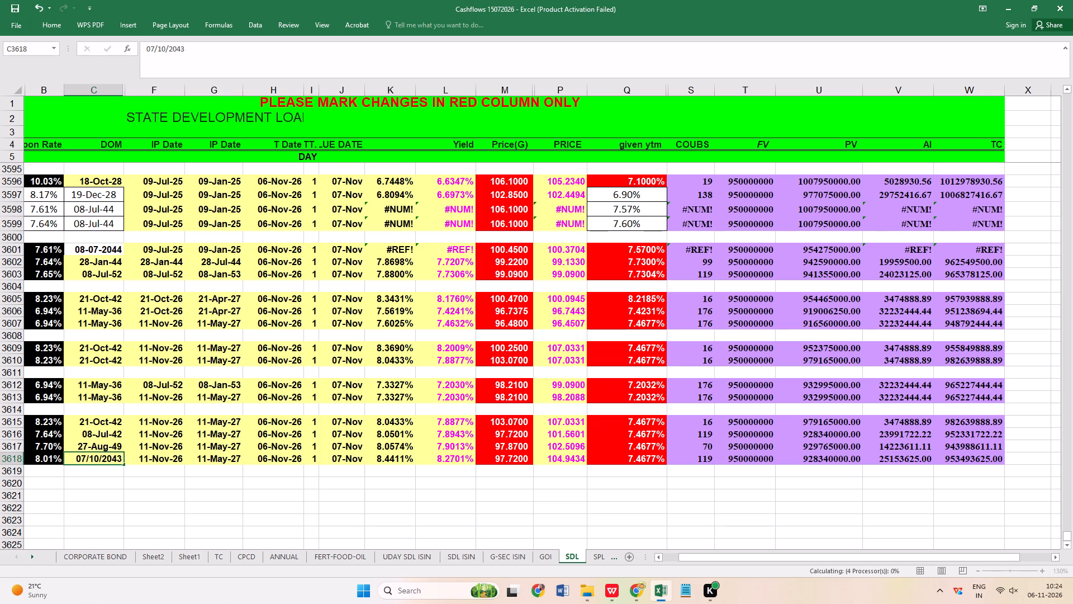
click(518, 460)
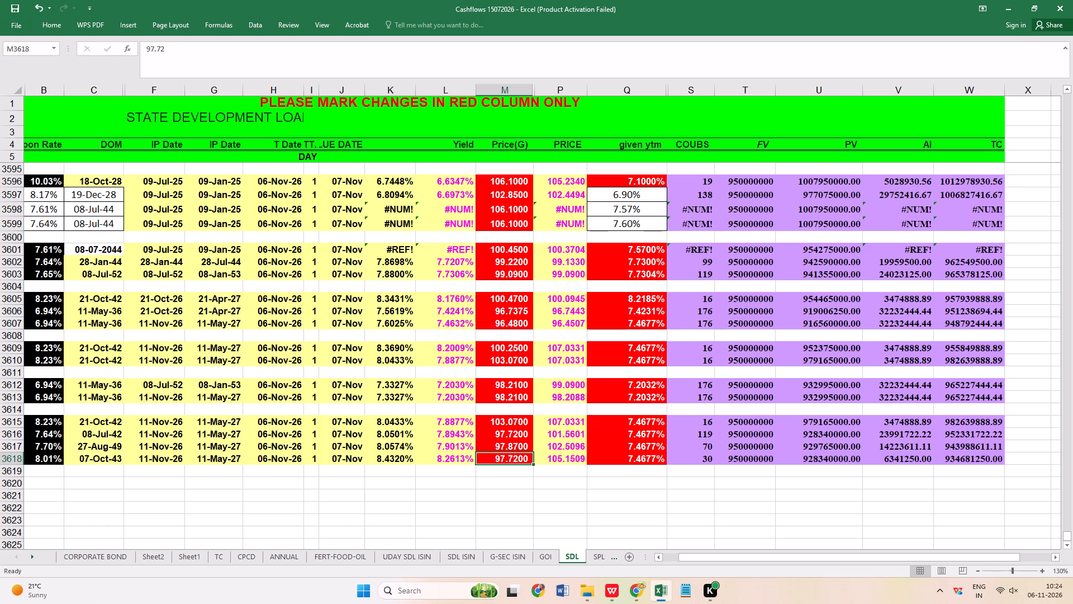
text(100.88)
key(Return)
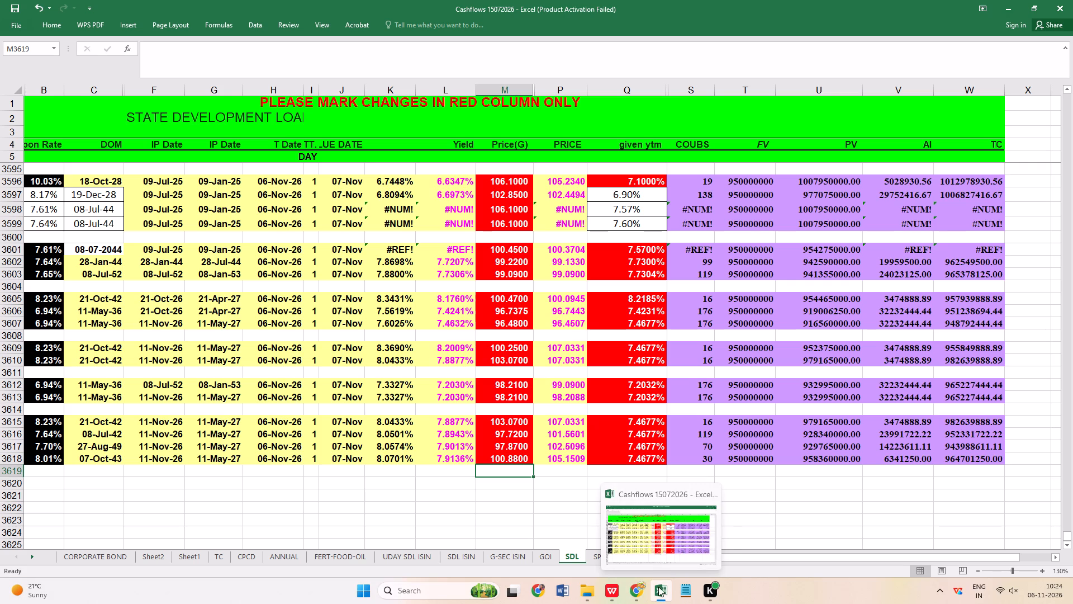
Transfer row 3618's annualised yield to the 8.01% Maharashtra 2043 quote in the HAL workbook as YTM 8.0701%.
click(1009, 8)
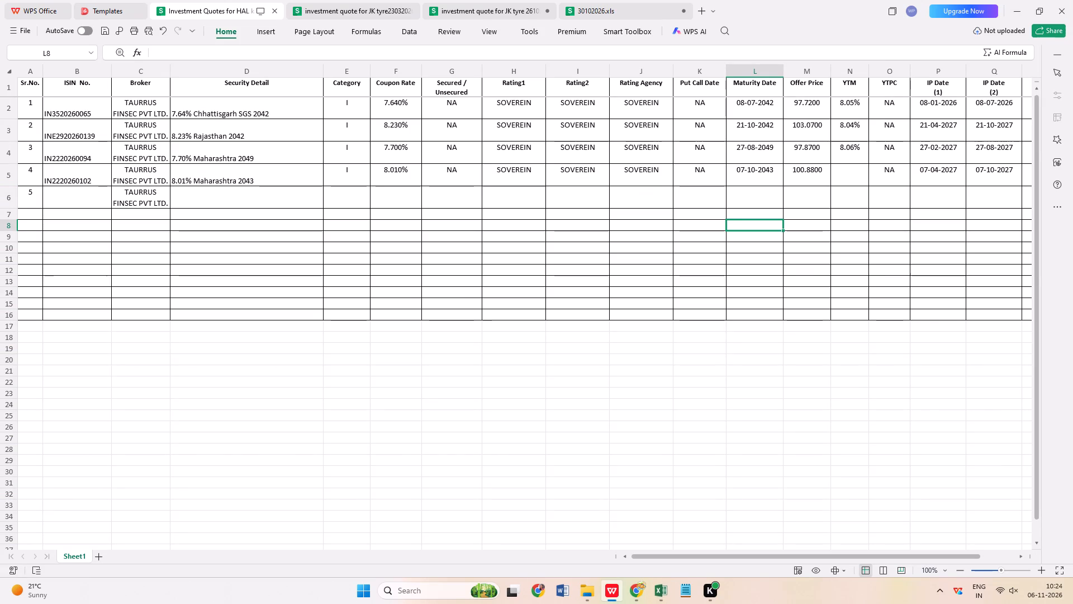
click(851, 172)
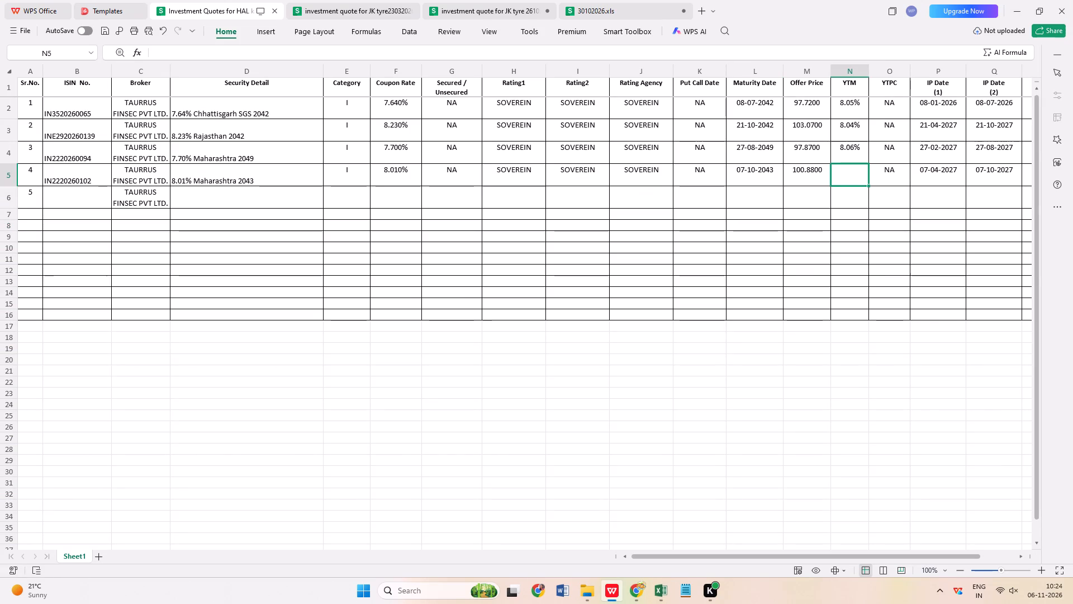
text(8.07)
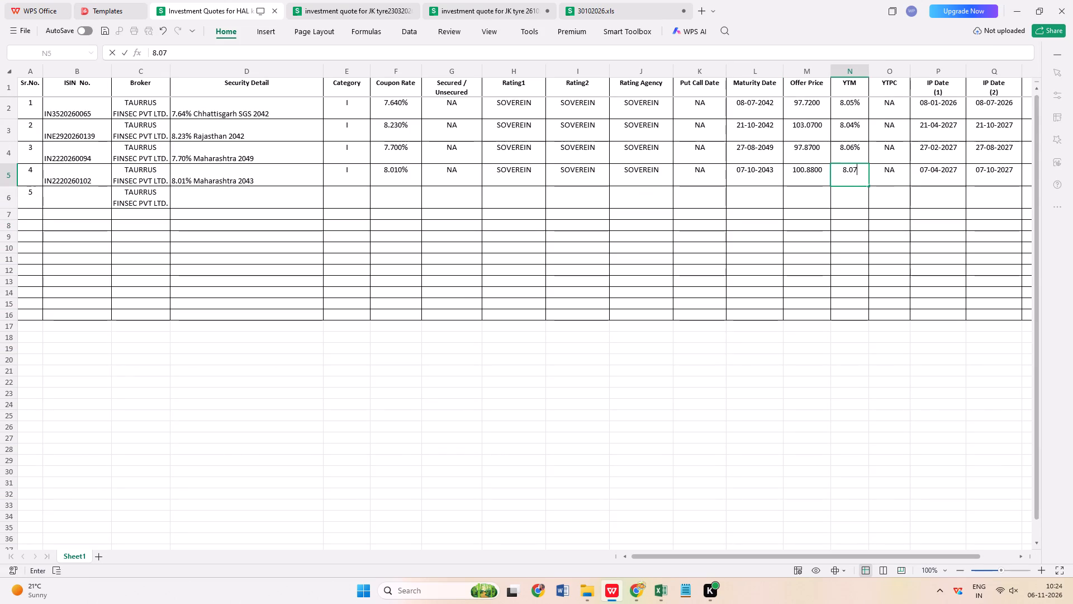
key(shift+percent)
key(space)
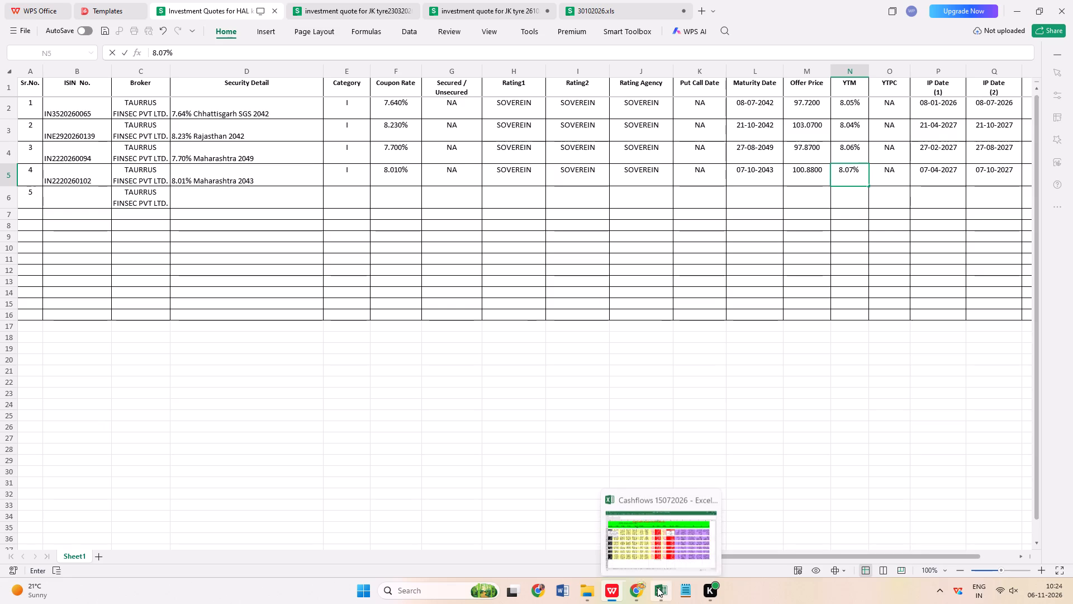
click(674, 540)
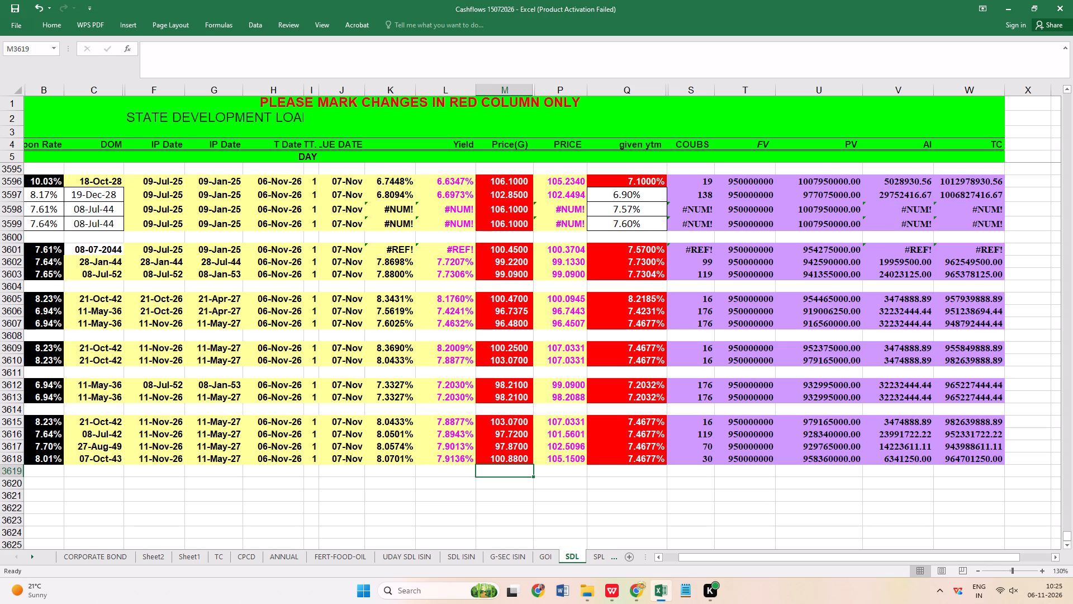
click(661, 590)
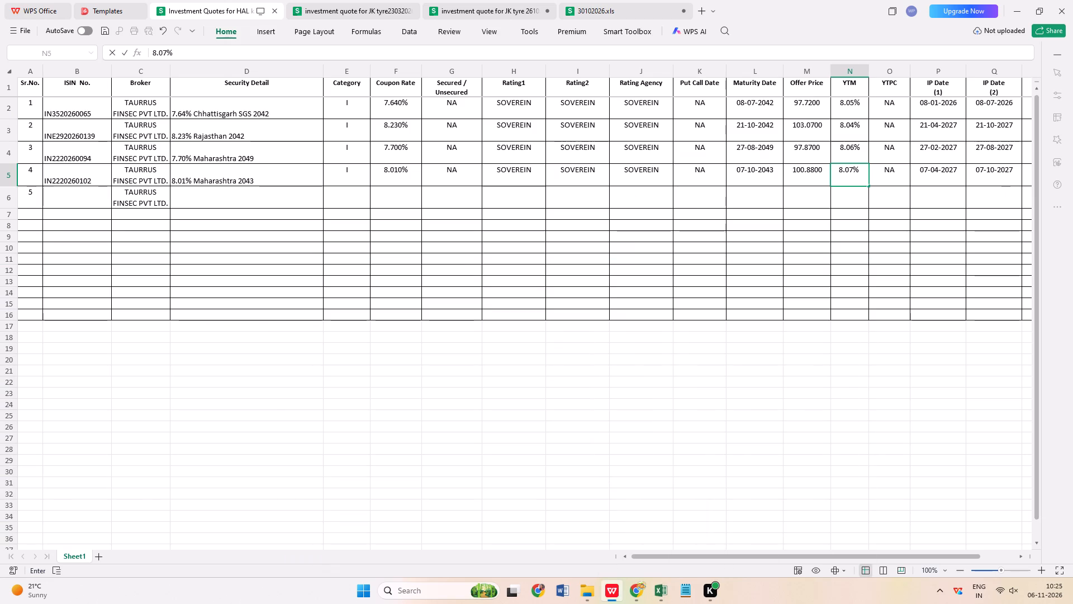
key(BackSpace)
key(BackSpace)
text(01)
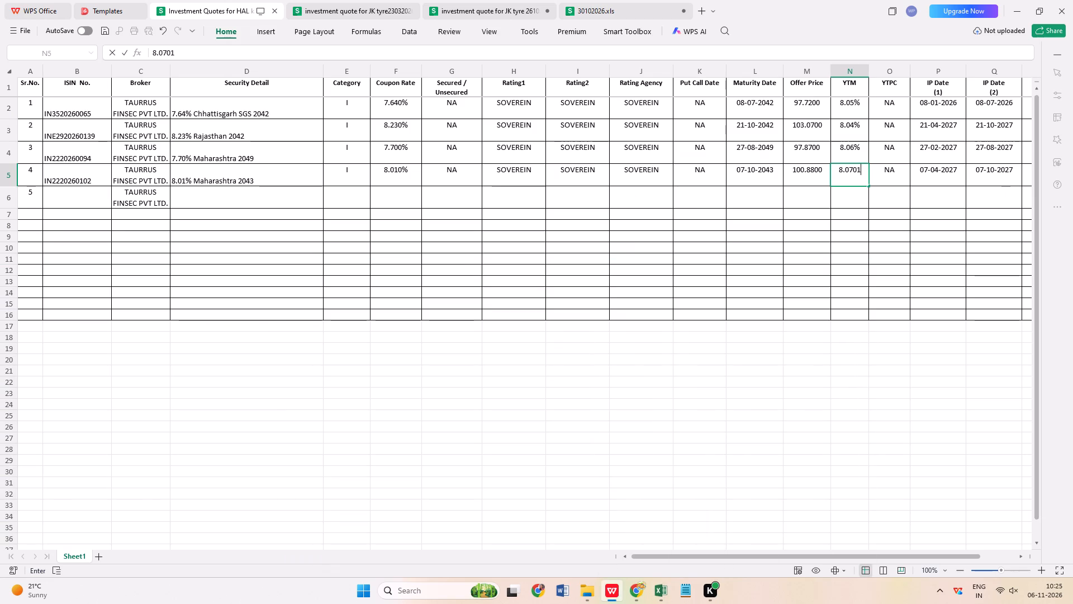
key(shift+percent)
key(Return)
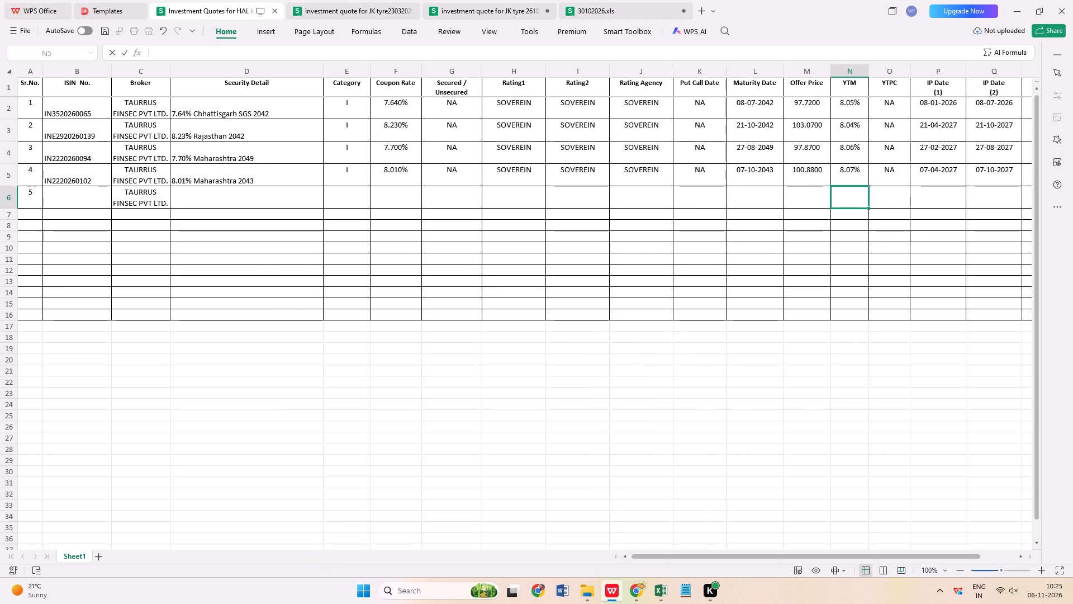
click(359, 366)
Delete the unused fifth quote row from the HAL quotes sheet.
click(12, 199)
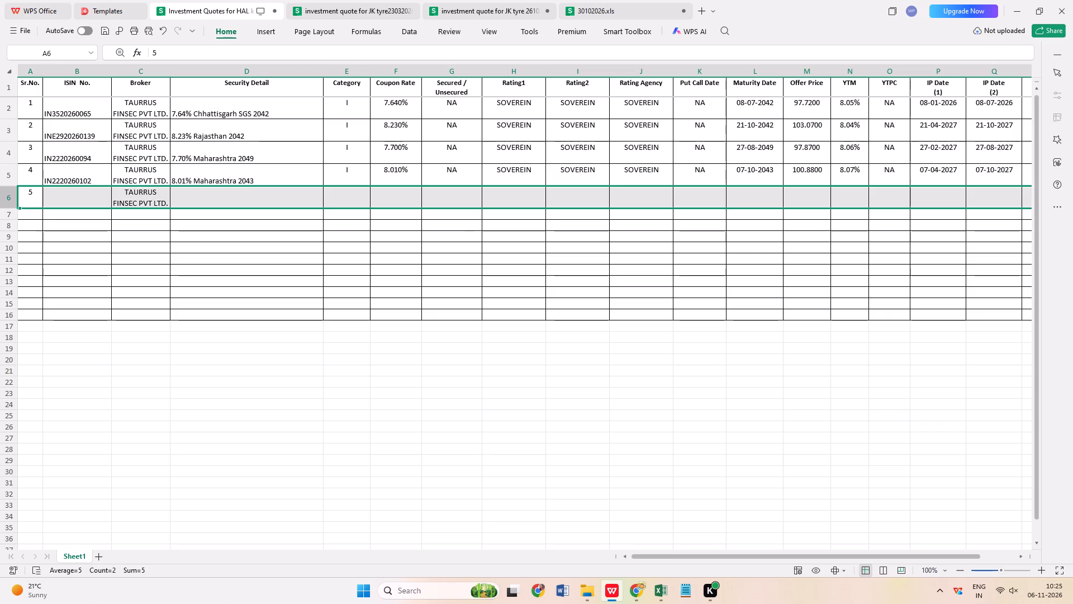
right_click(12, 199)
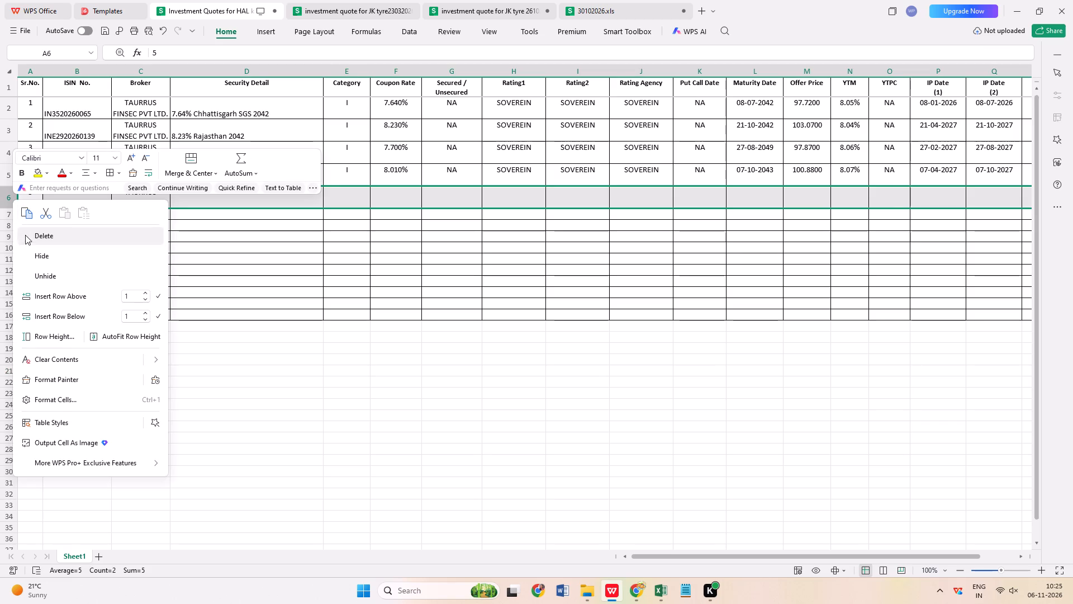
click(25, 237)
click(430, 327)
Insert one blank row above the header row of the HAL quotes sheet.
scroll(434, 323, up, 4)
scroll(434, 323, down, 3)
scroll(434, 323, up, 18)
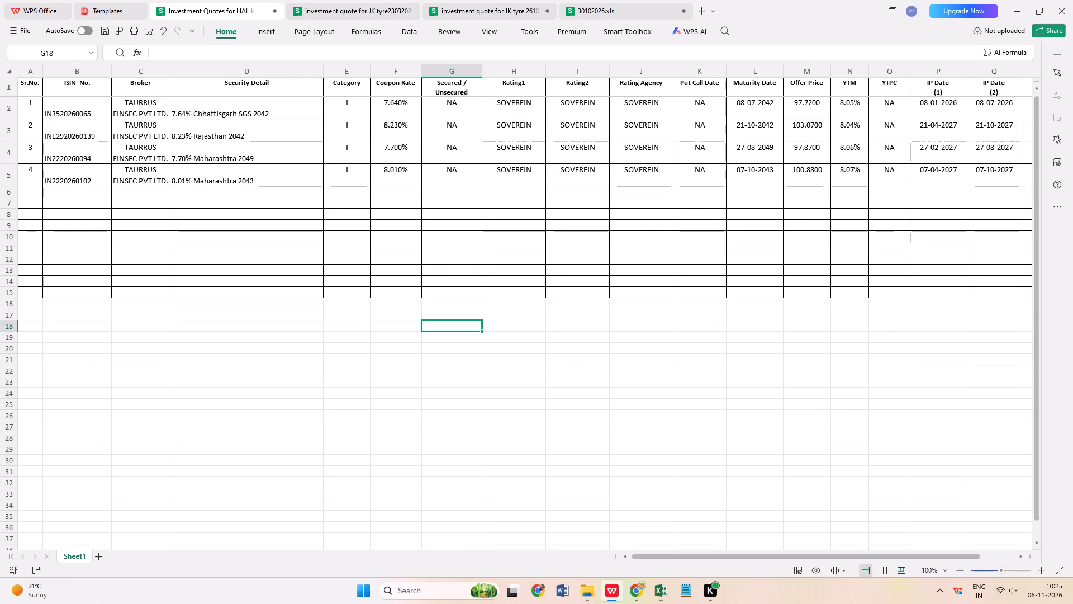
triple_click(1037, 89)
triple_click(1037, 89)
click(1037, 89)
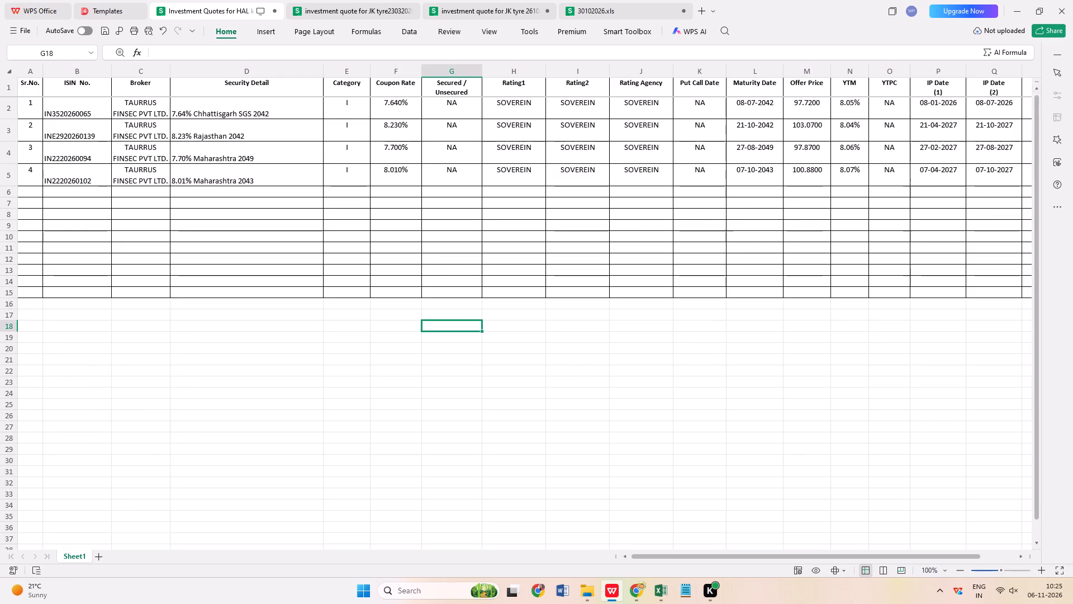
triple_click(1036, 89)
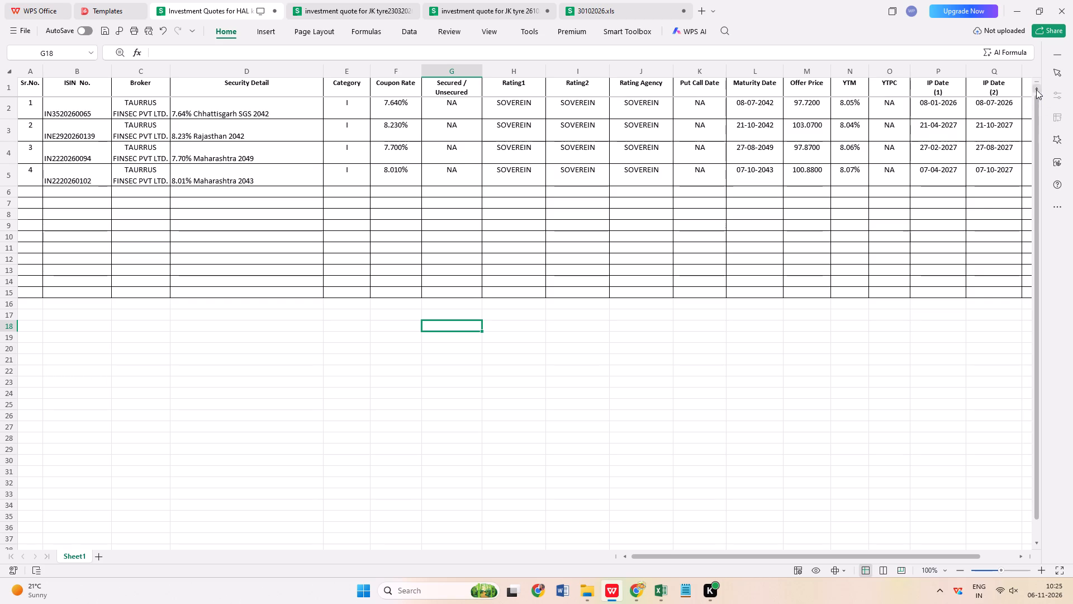
click(1037, 87)
click(7, 86)
right_click(7, 86)
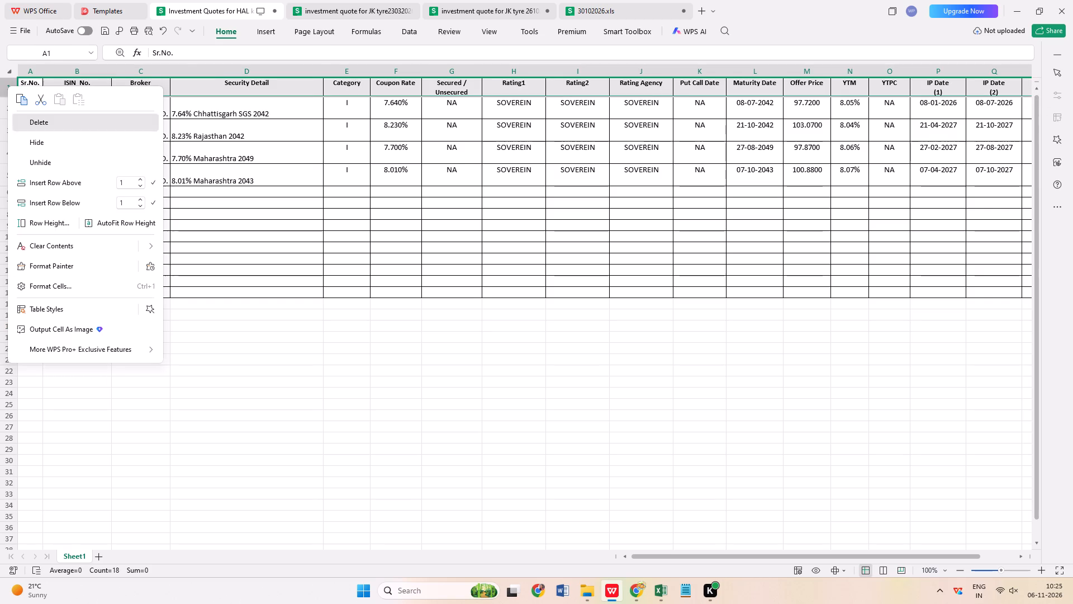
click(25, 177)
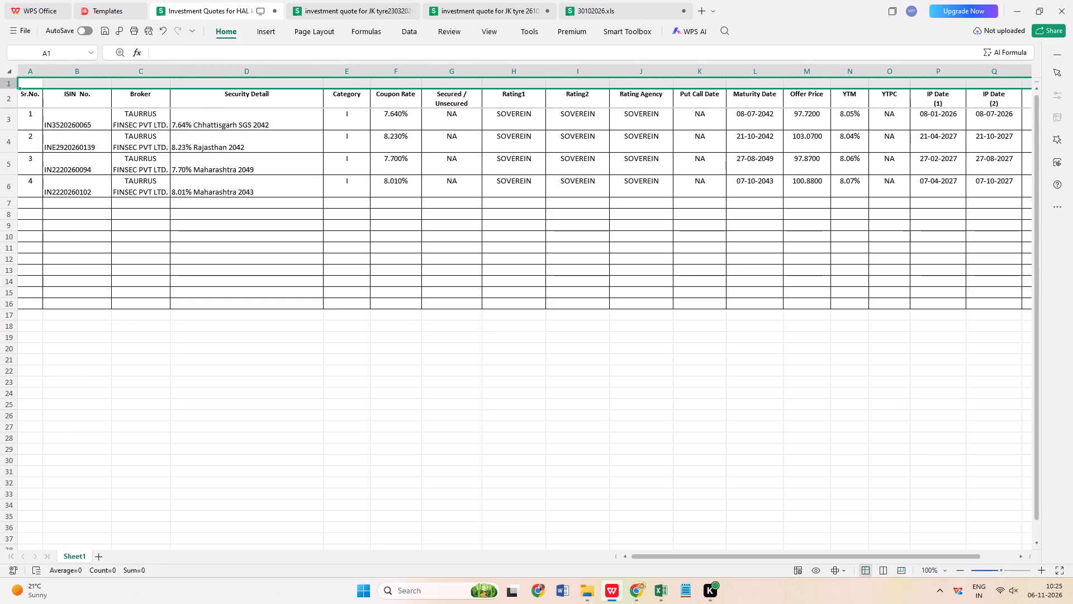
click(259, 319)
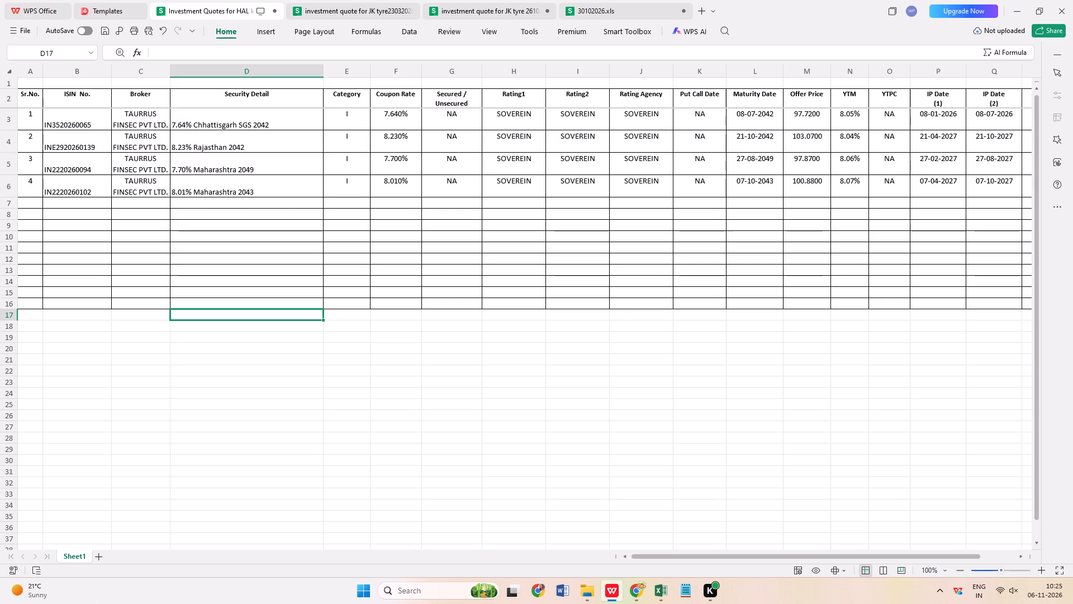
Check the quotes table across to the Available column and save the HAL quotes workbook.
double_click(1023, 558)
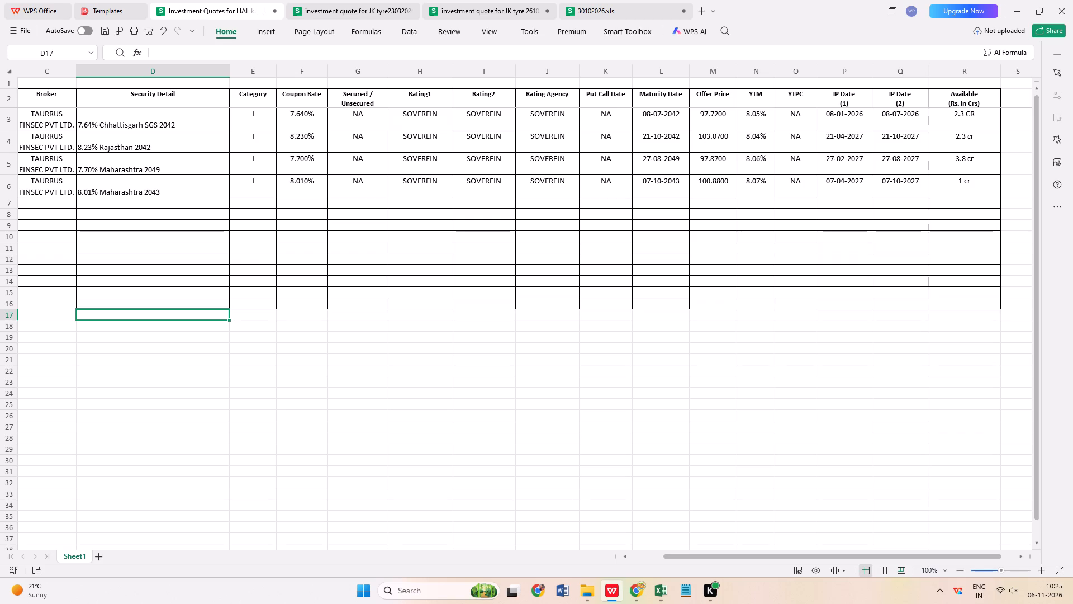
click(743, 390)
drag(682, 556, 599, 554)
click(599, 554)
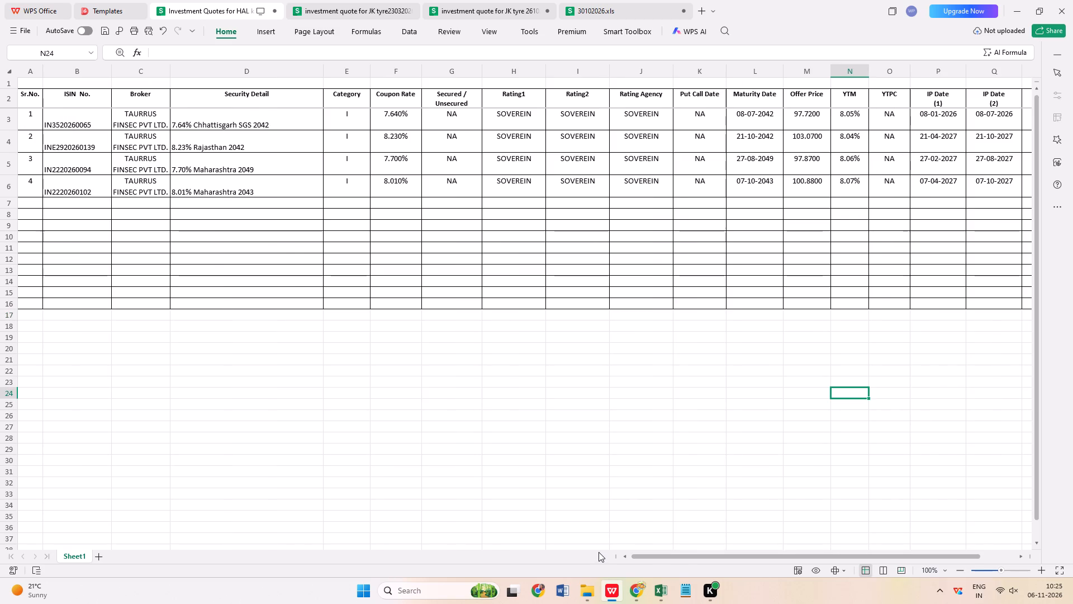
click(15, 32)
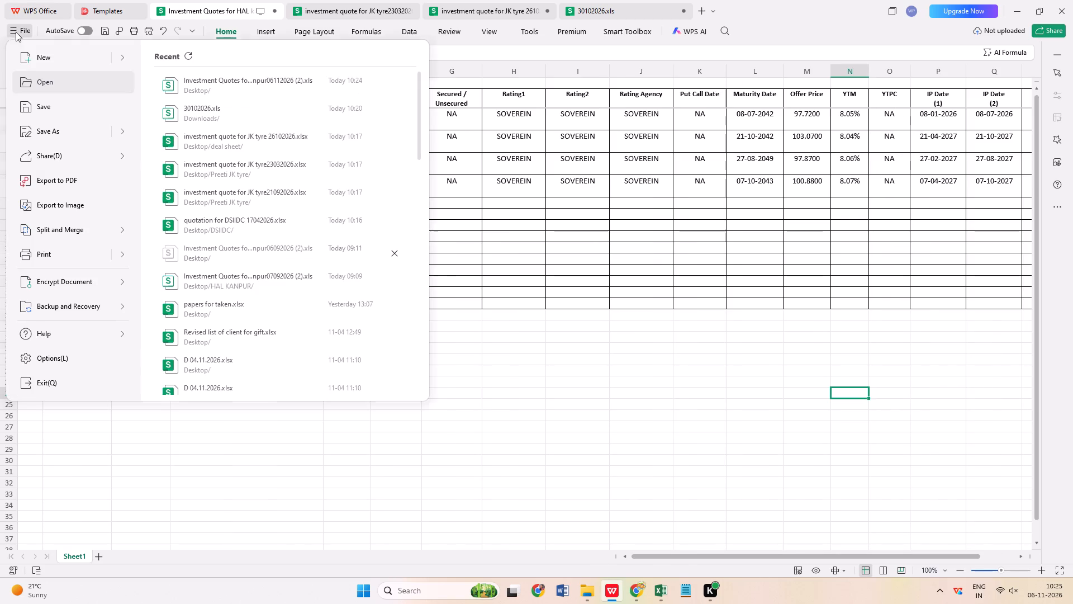
click(25, 108)
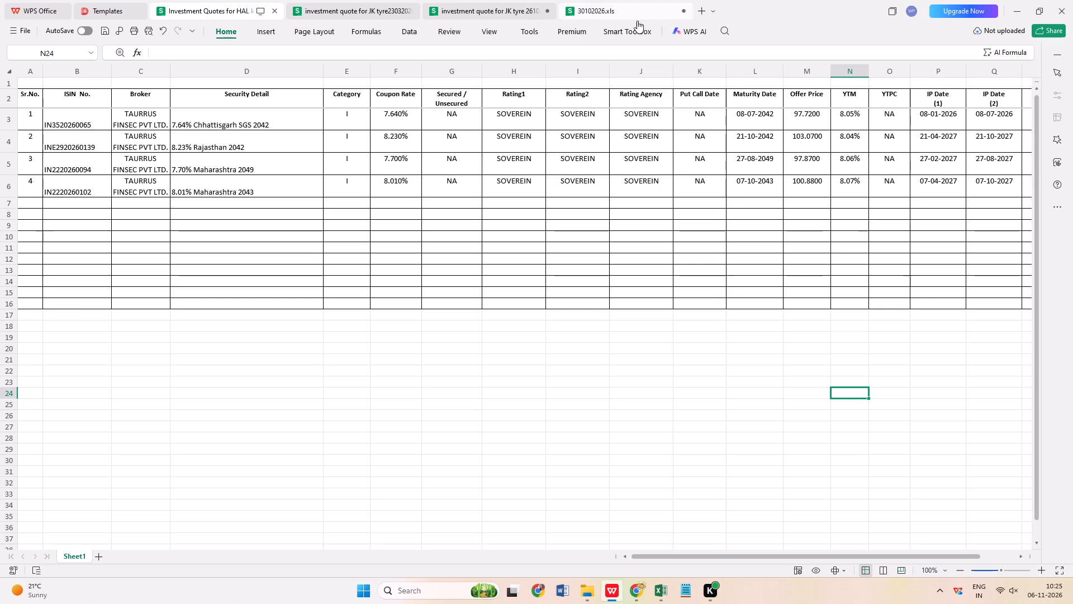
Close 30102026.xls and the JK tyre 26102026 quote, saving changes to both, and close the JK tyre 23032026 quote.
click(683, 10)
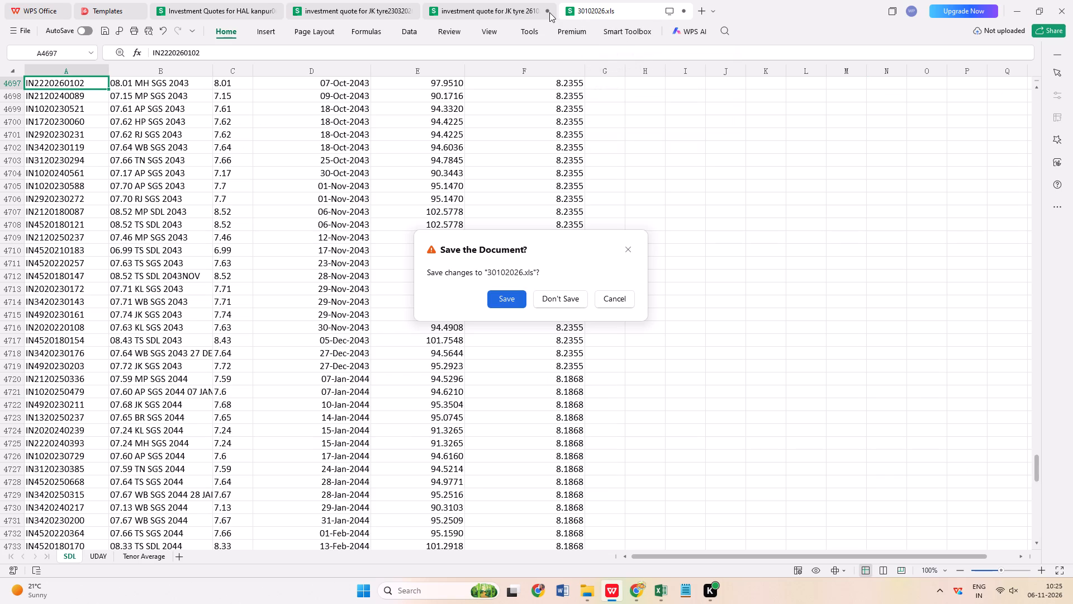
click(517, 299)
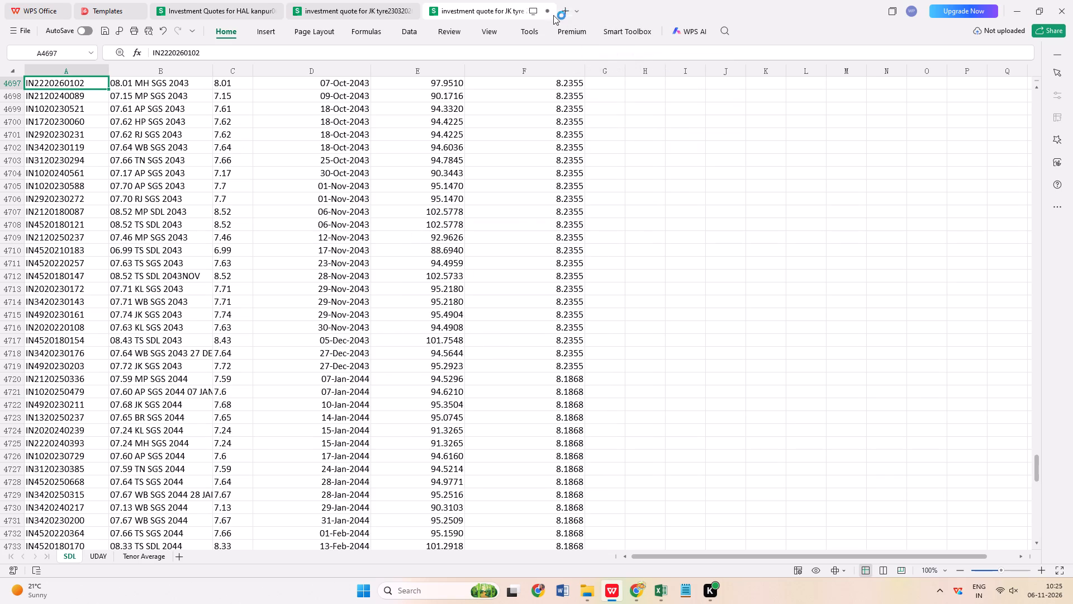
click(548, 11)
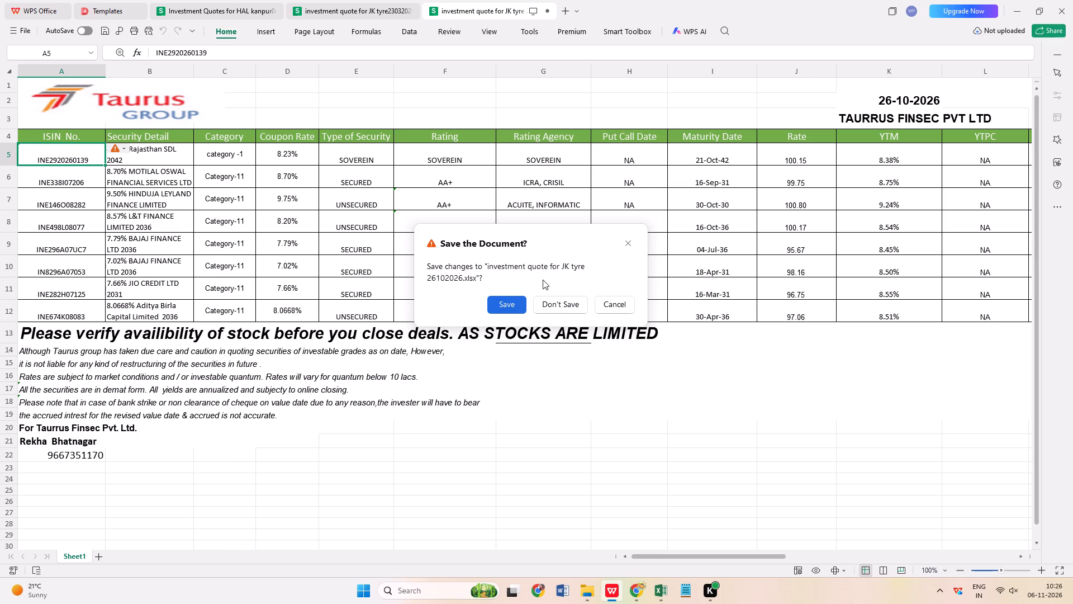
click(513, 301)
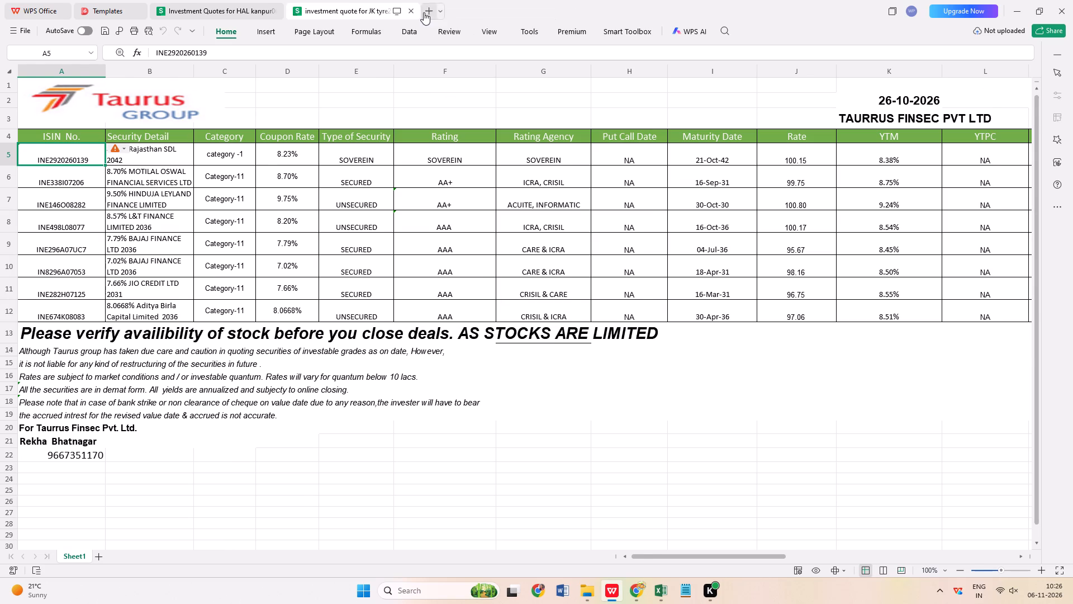
click(410, 10)
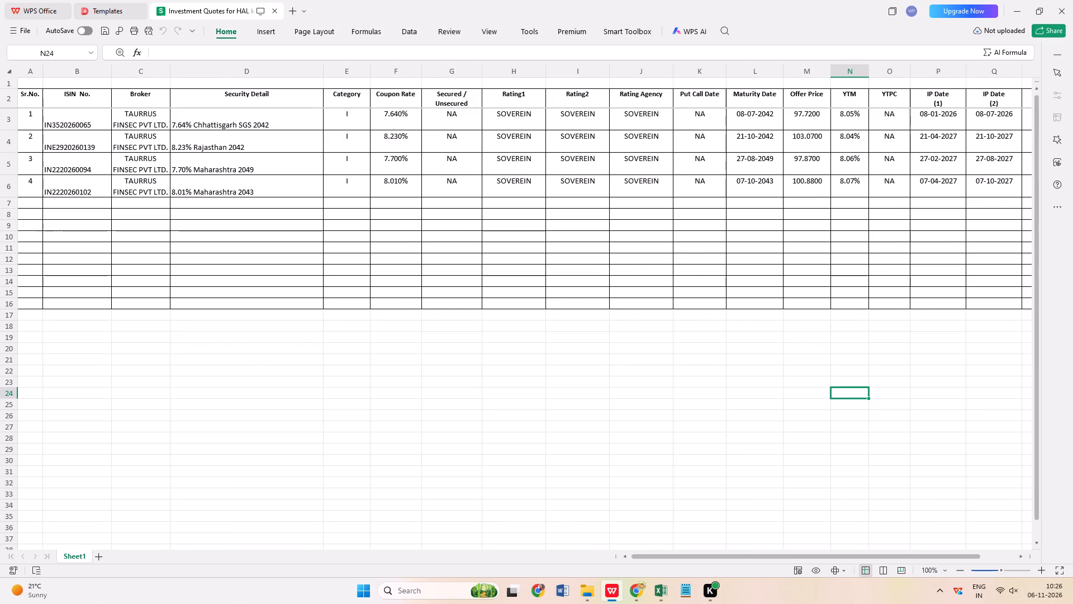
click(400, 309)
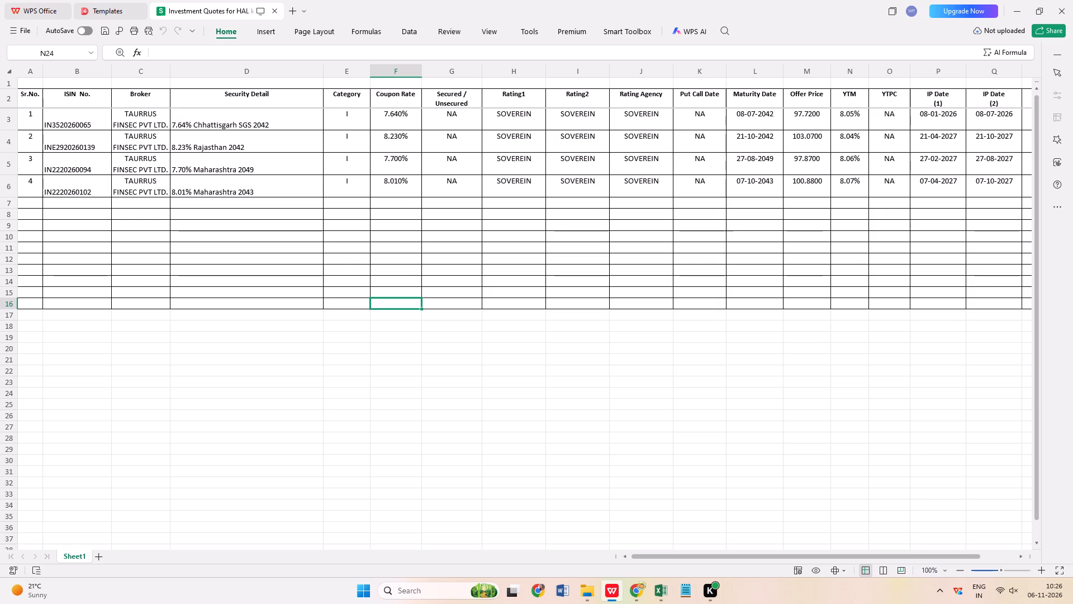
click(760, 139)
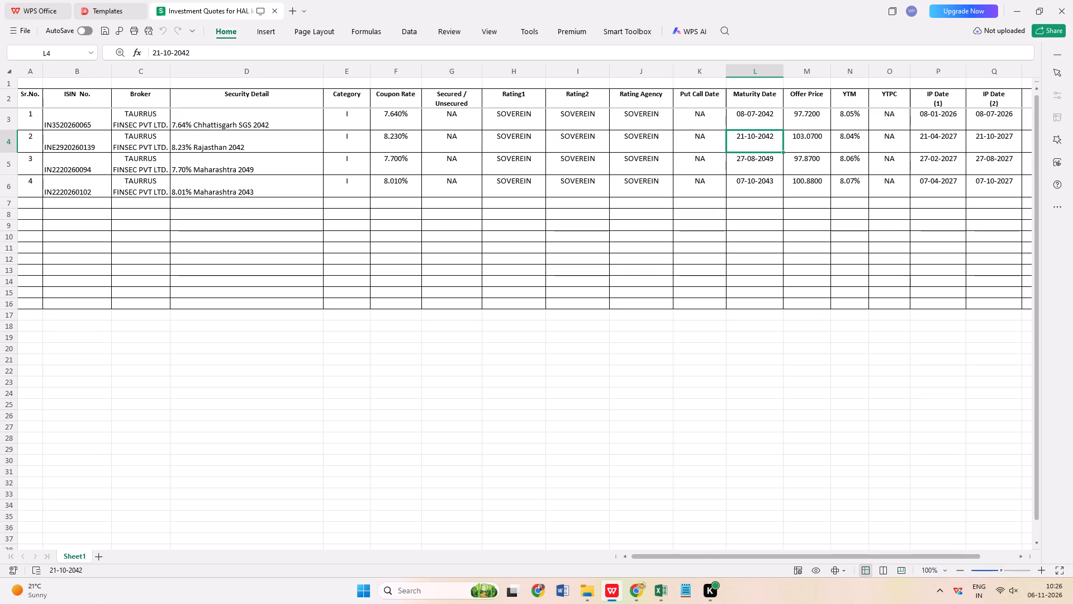
Cross-check the four HAL quotes' coupon rates, maturity dates, offer prices and YTMs against the last four SDL rows in the Cashflows workbook.
click(662, 595)
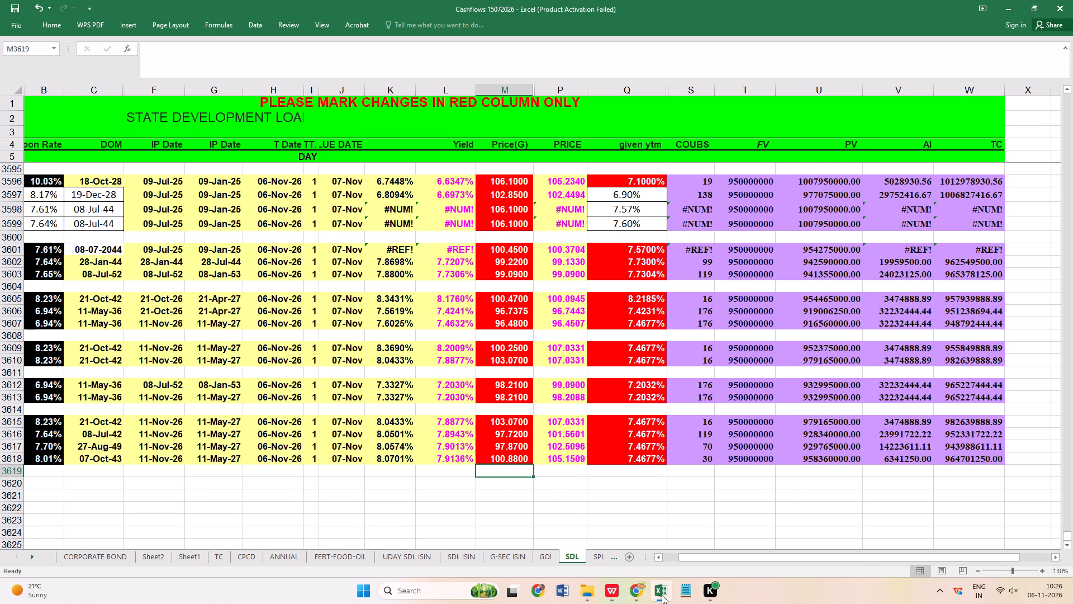
click(662, 595)
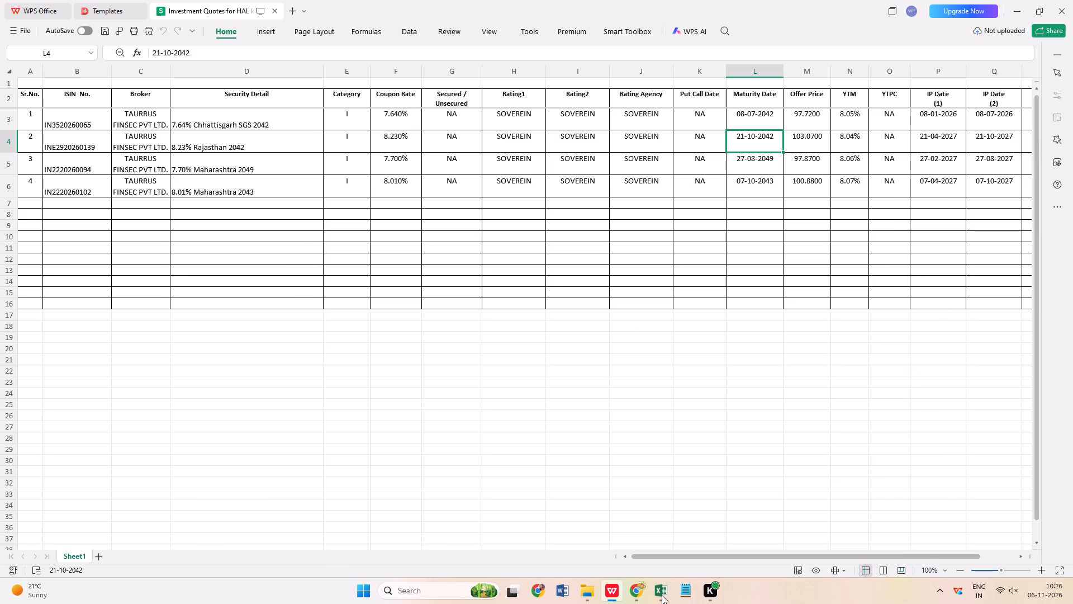
click(662, 595)
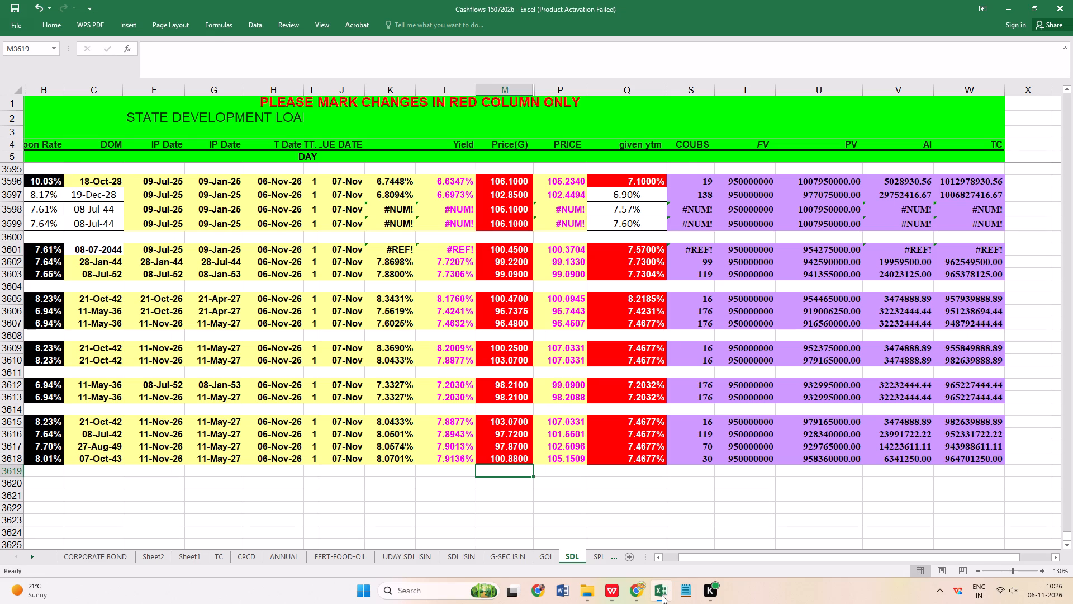
click(662, 595)
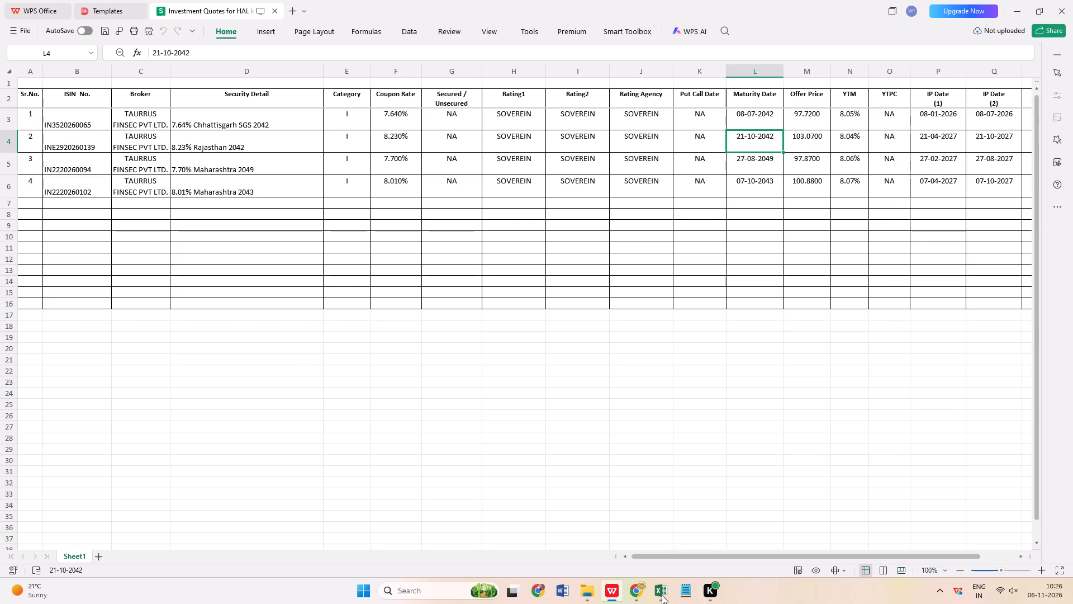
click(662, 595)
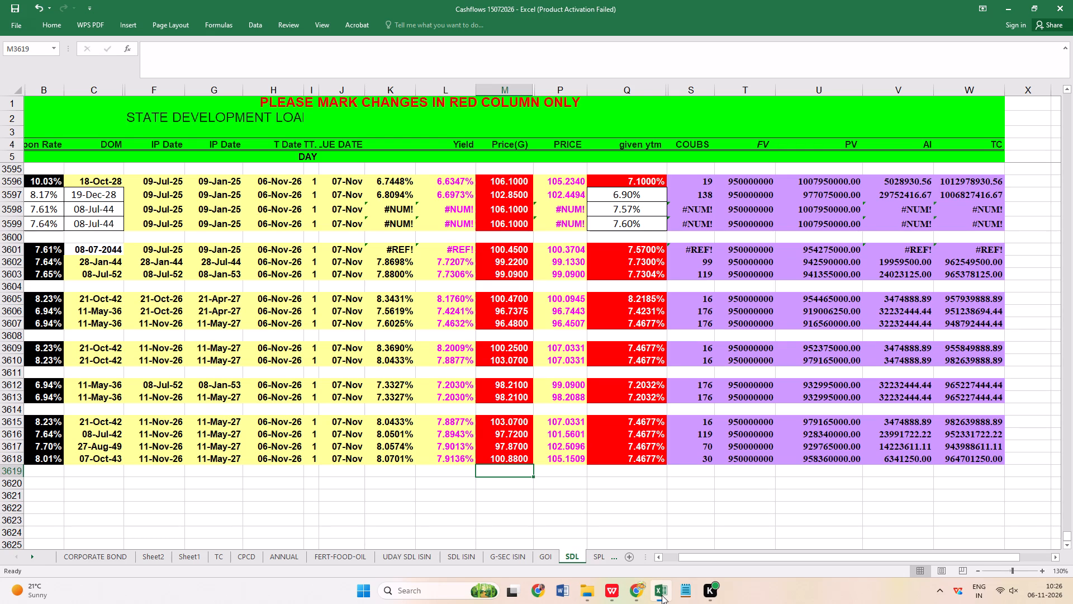
click(662, 595)
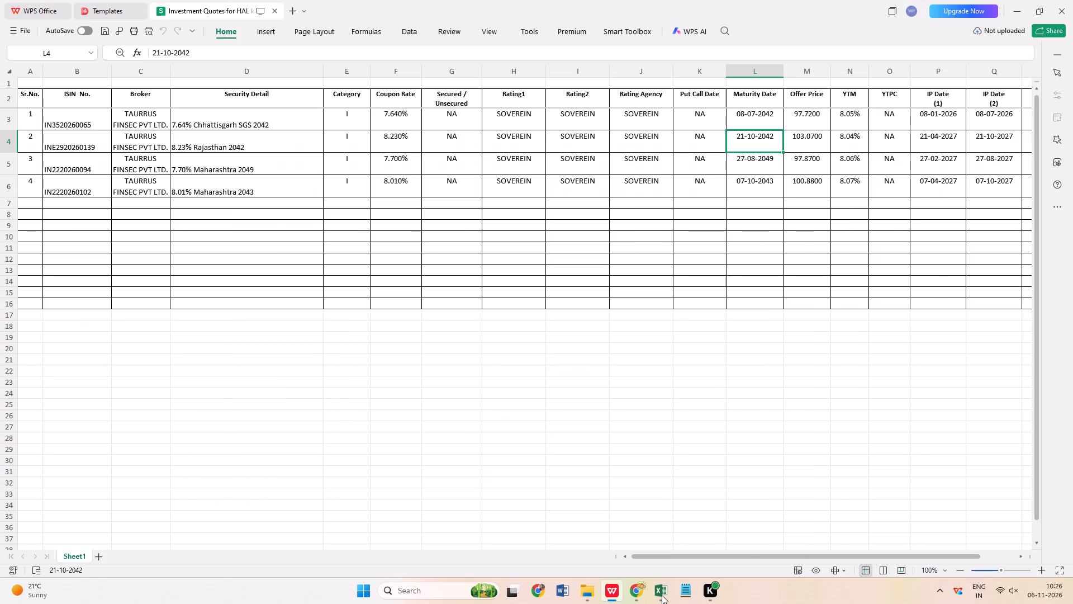
click(662, 595)
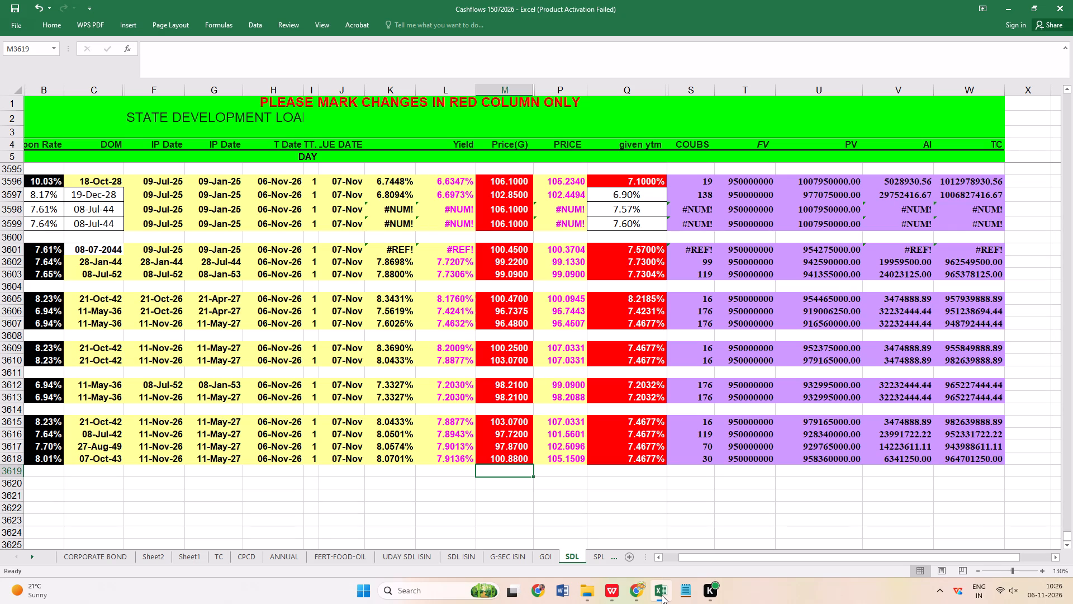
Return to the HAL investment quotes workbook in WPS Office, save it and close WPS Office.
click(662, 595)
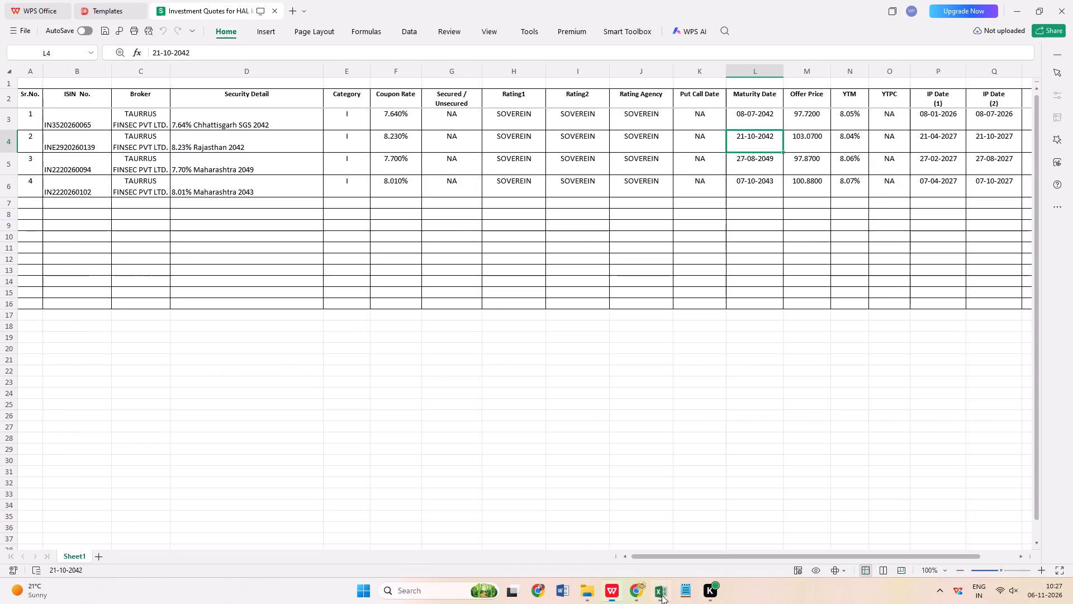
click(15, 33)
click(27, 100)
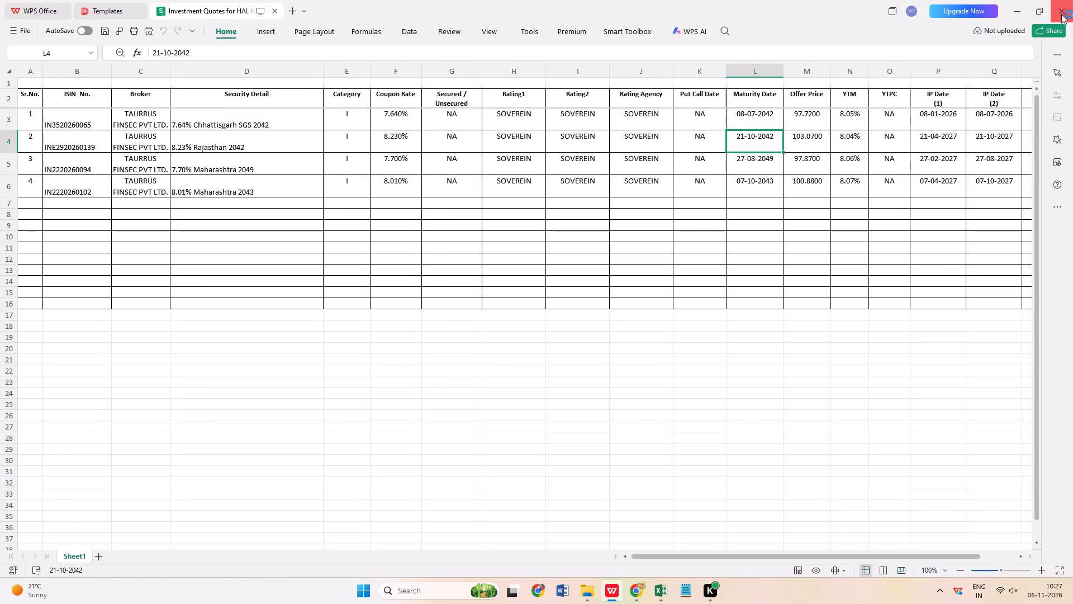
click(1061, 14)
Switch to the open Chrome browser window.
click(640, 583)
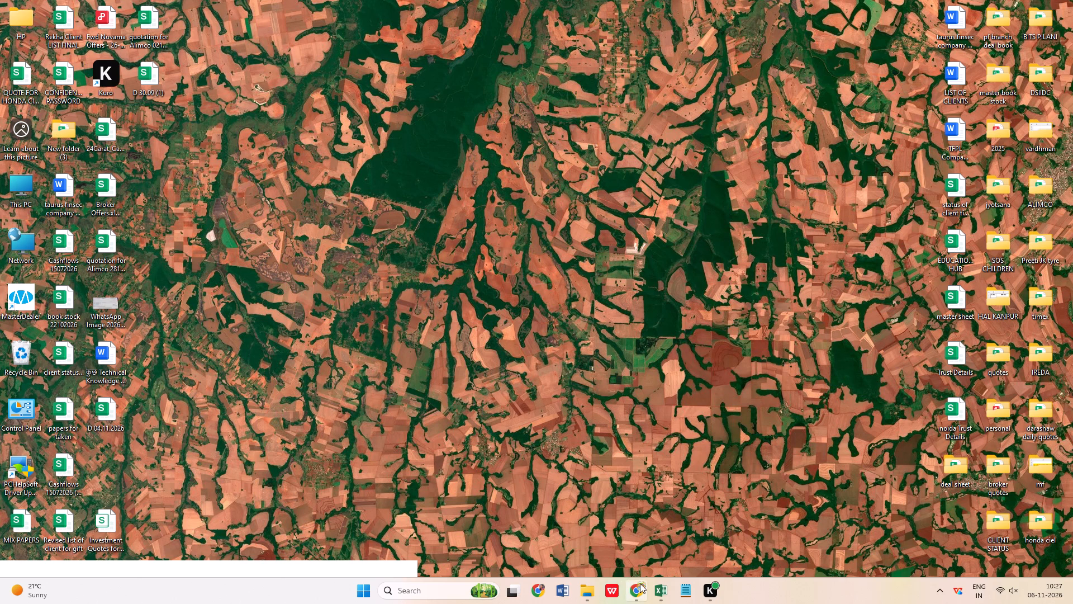
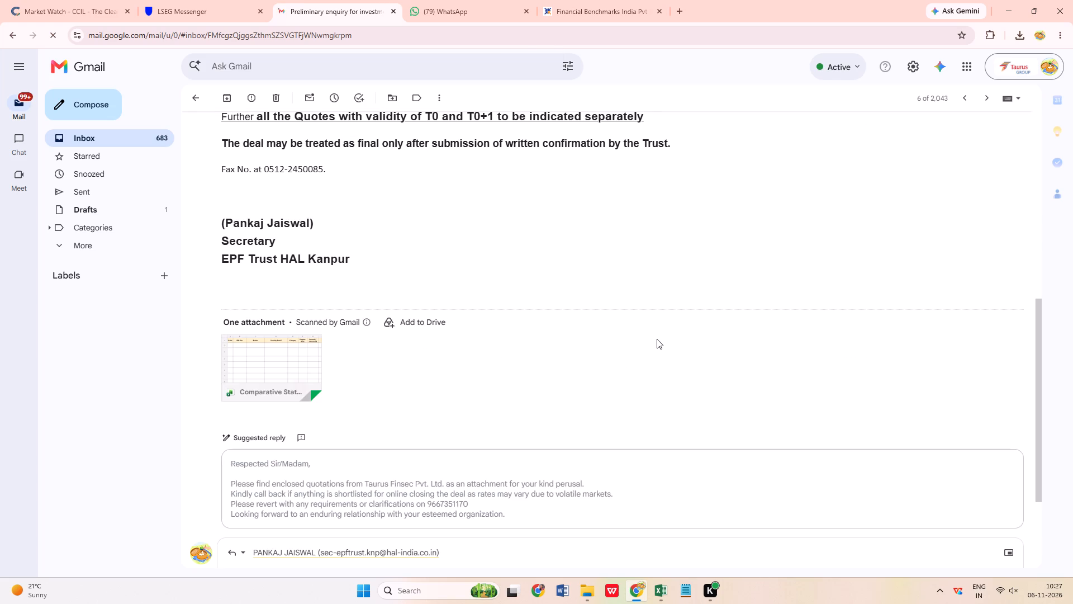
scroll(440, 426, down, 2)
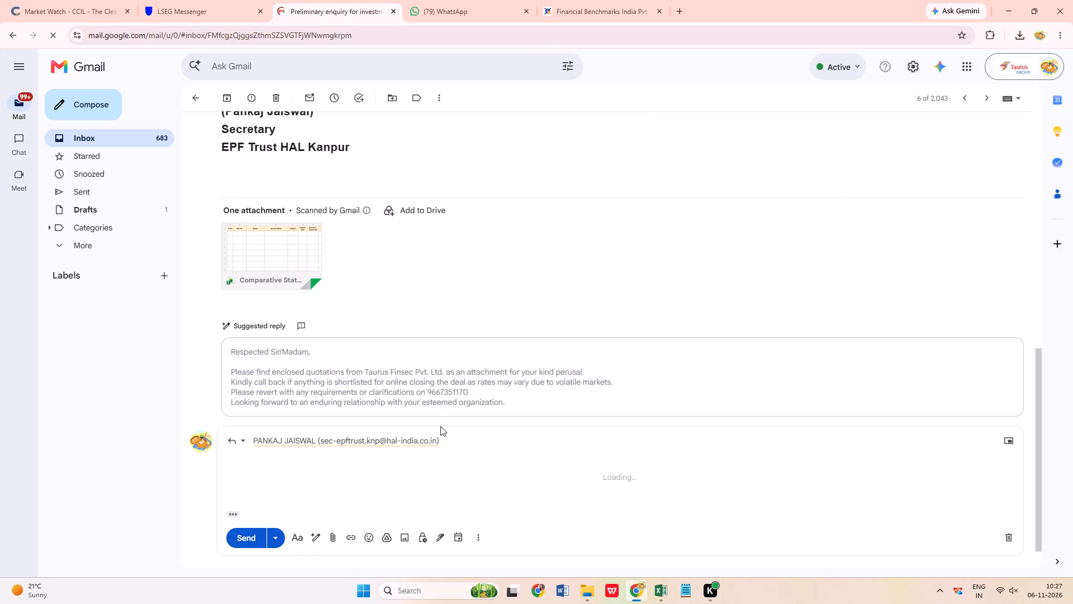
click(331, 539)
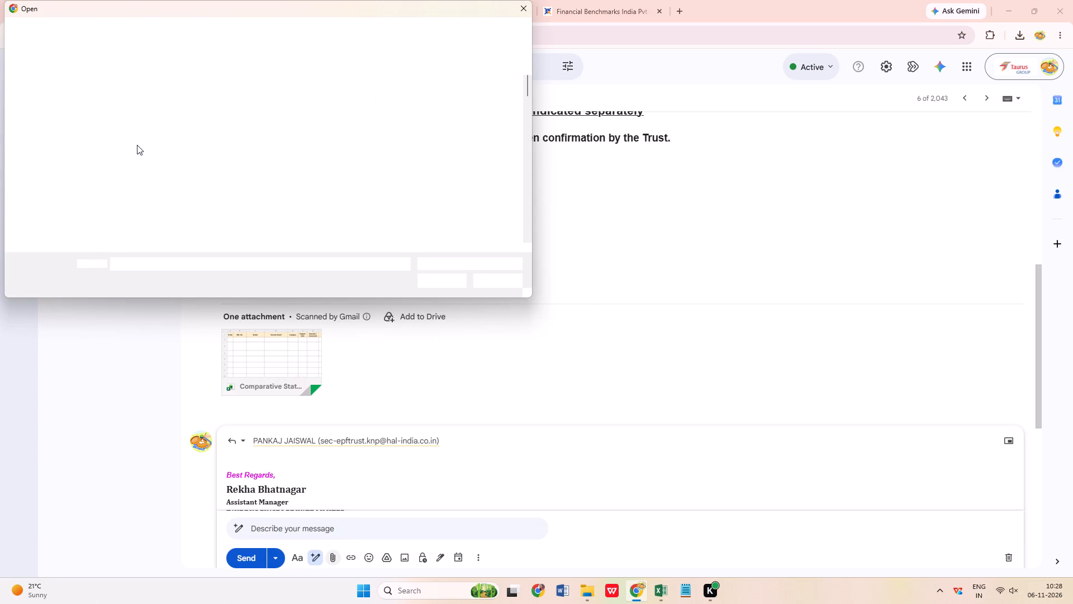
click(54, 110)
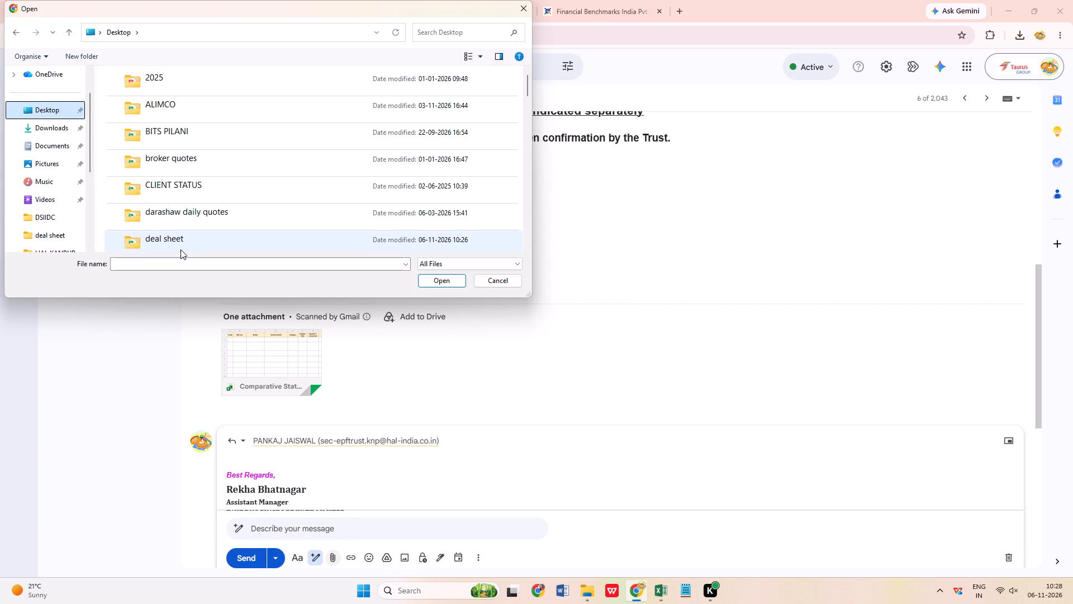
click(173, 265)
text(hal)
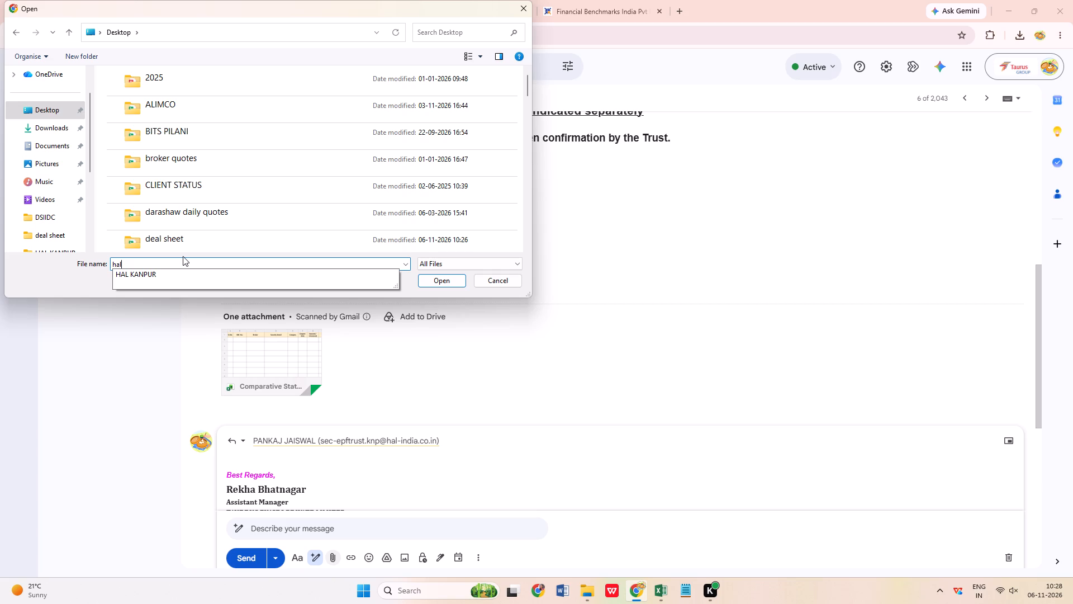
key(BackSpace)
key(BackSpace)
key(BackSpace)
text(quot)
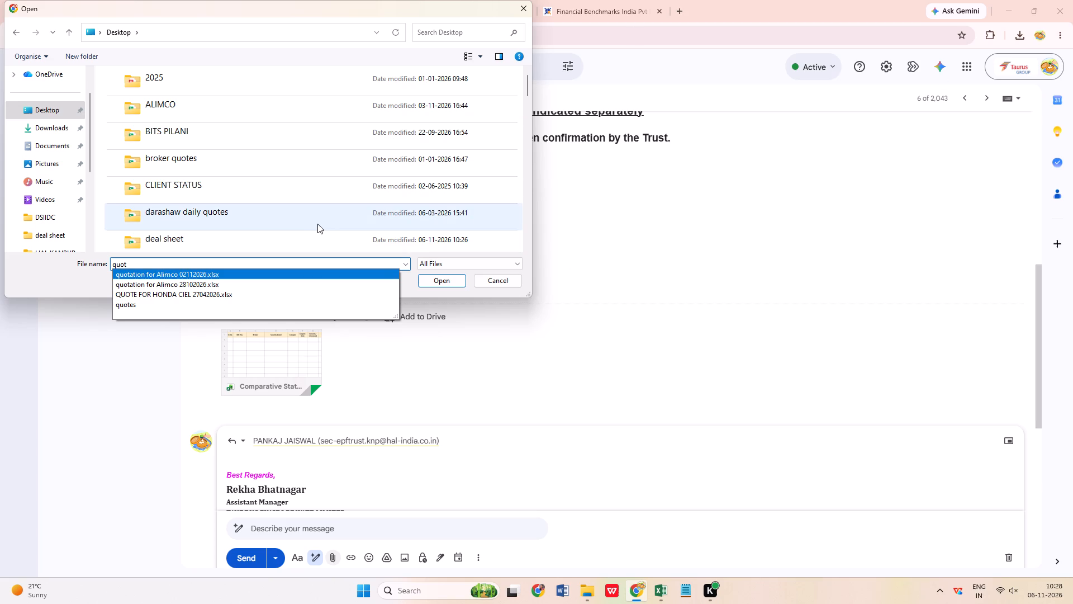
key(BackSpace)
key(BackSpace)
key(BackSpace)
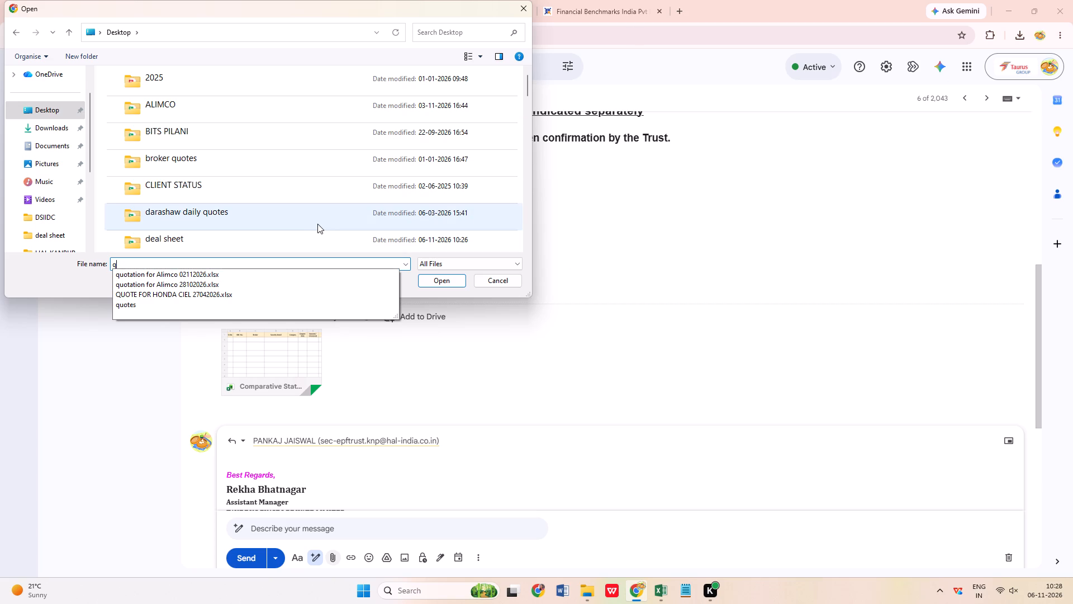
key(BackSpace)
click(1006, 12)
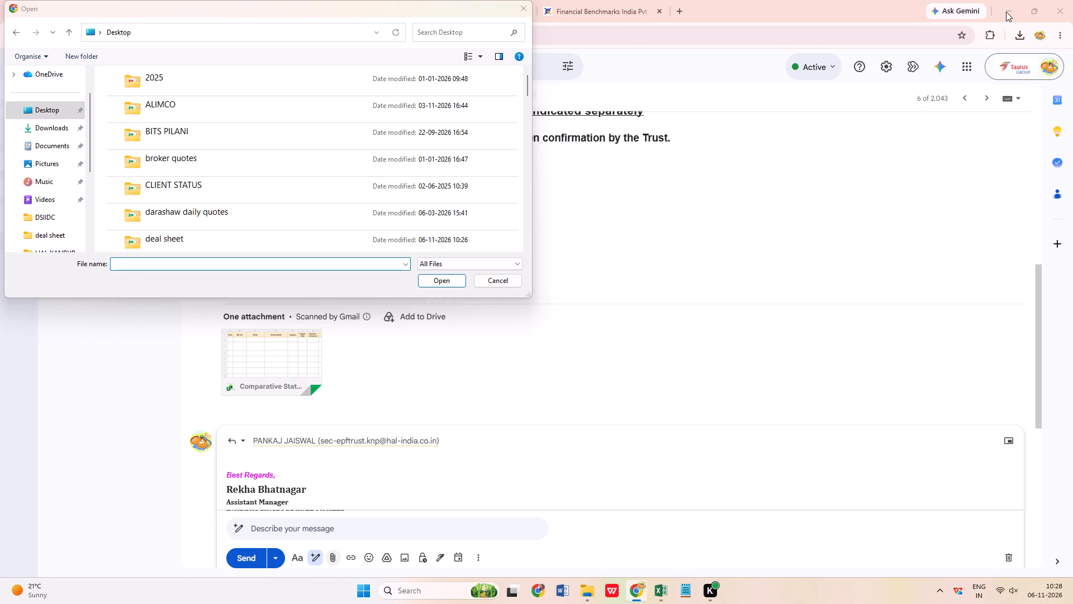
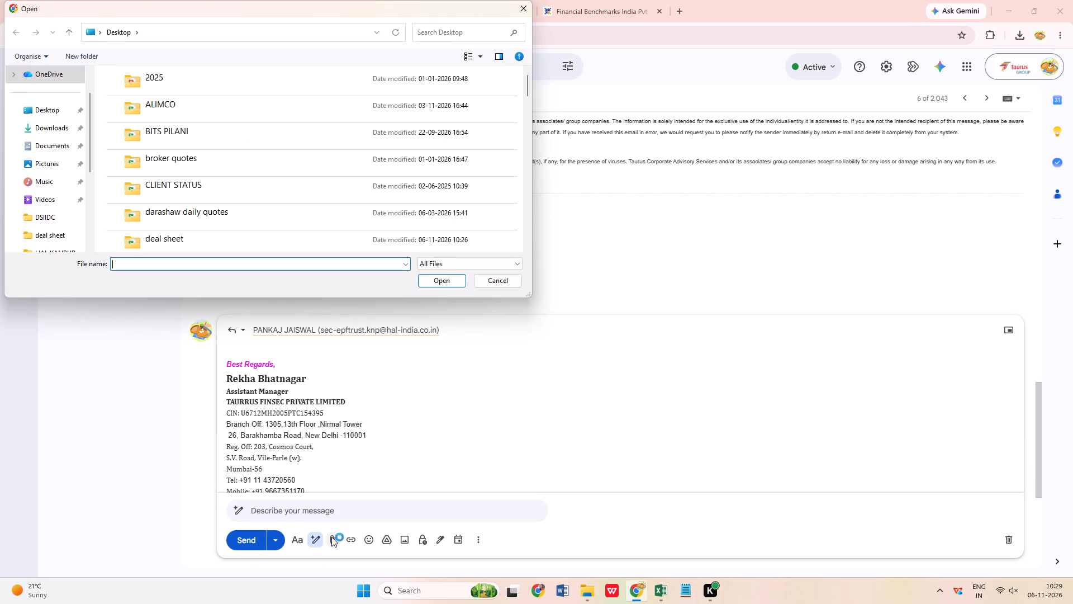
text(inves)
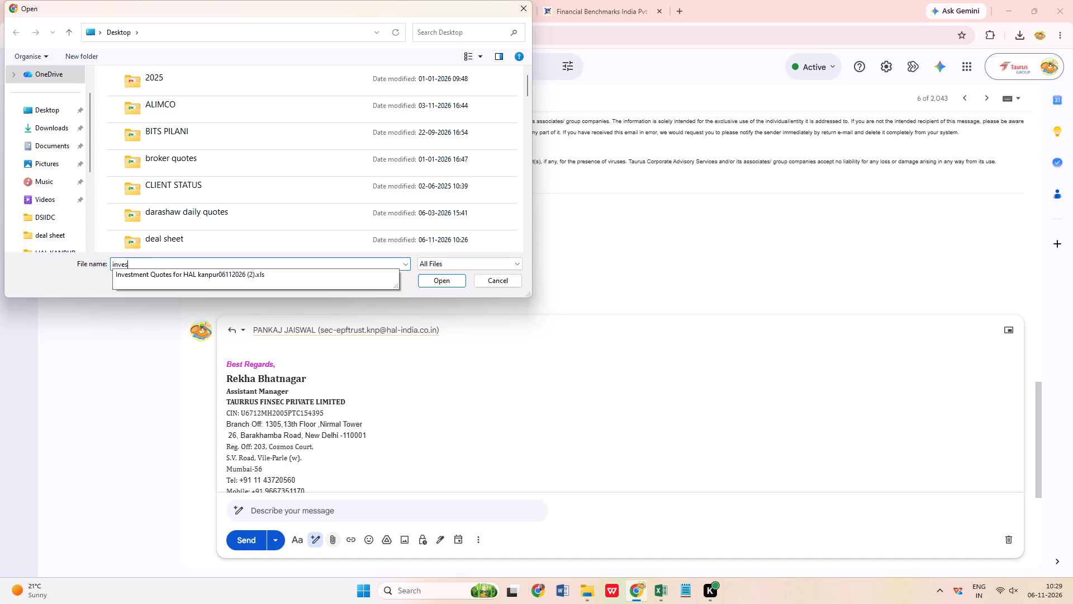
click(249, 272)
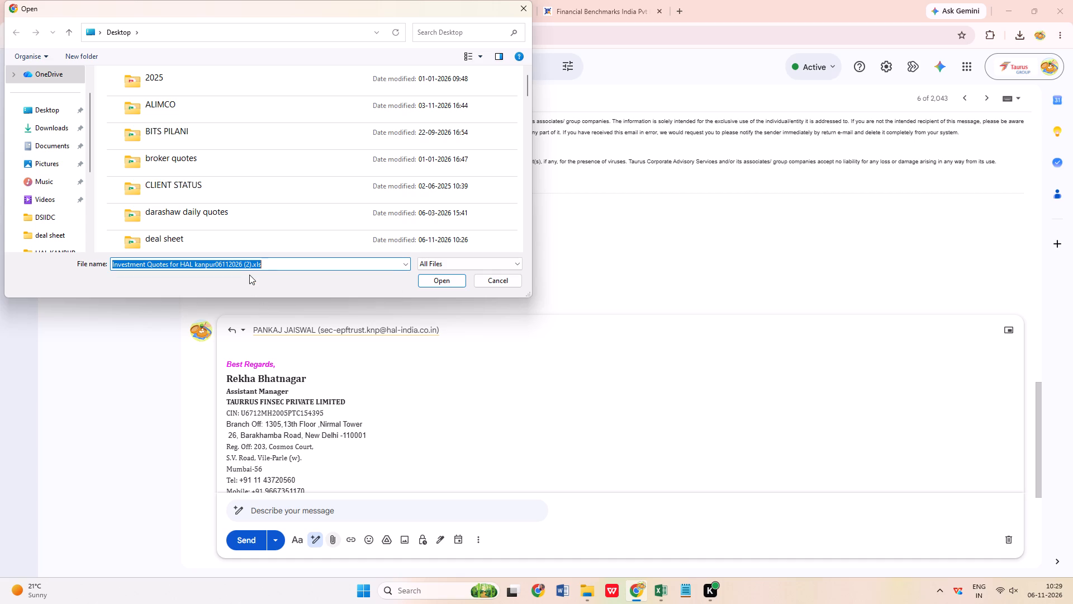
click(433, 280)
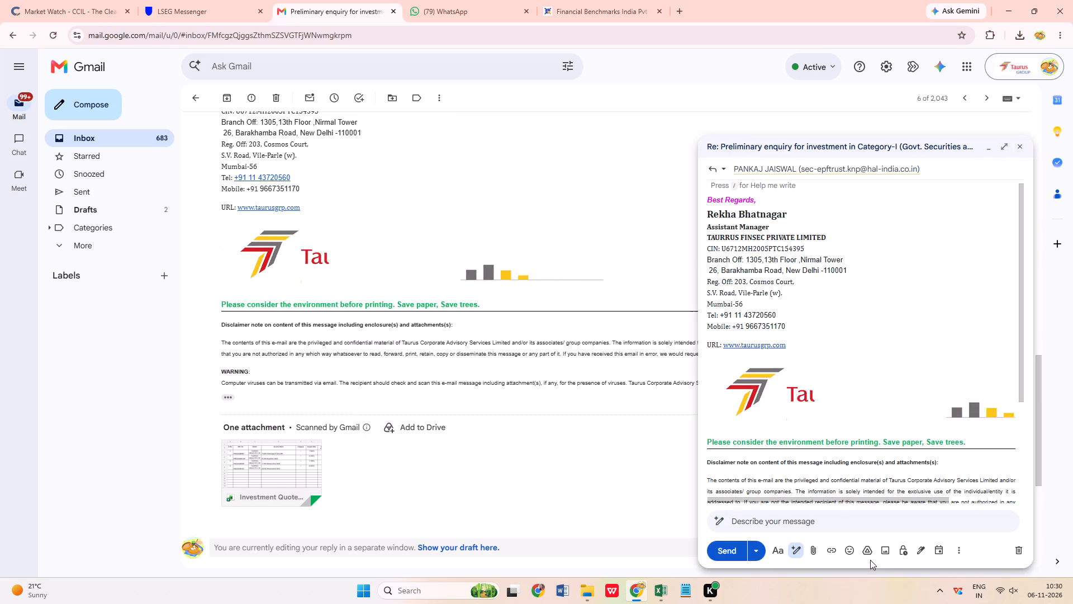
Review the draft reply to the HAL EPF Trust enquiry, close its separate window and return to the draft inside the email thread.
scroll(972, 233, up, 1)
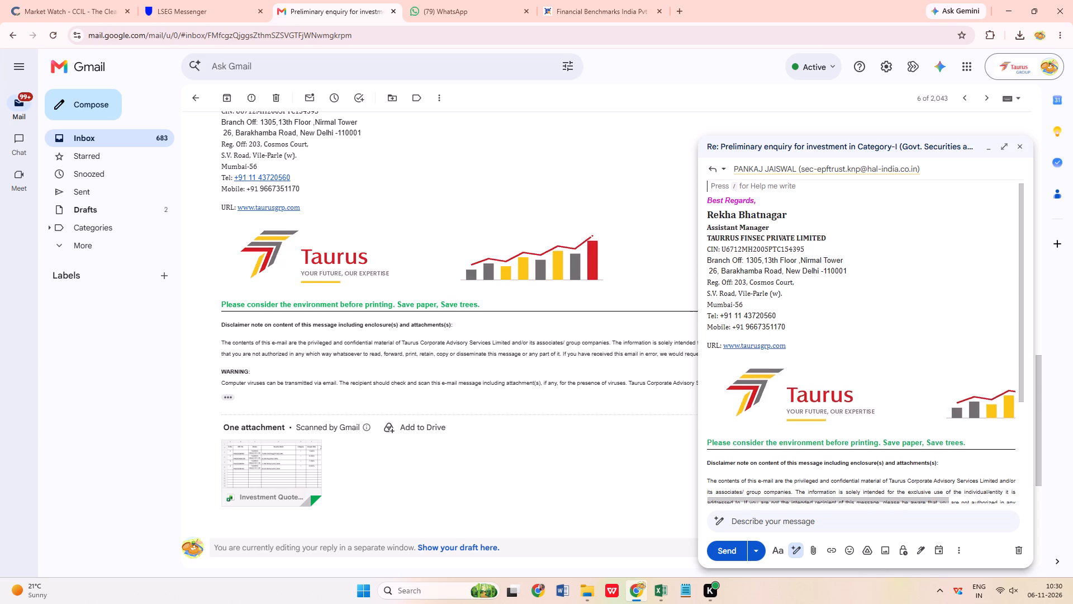
scroll(972, 233, down, 2)
scroll(972, 233, up, 6)
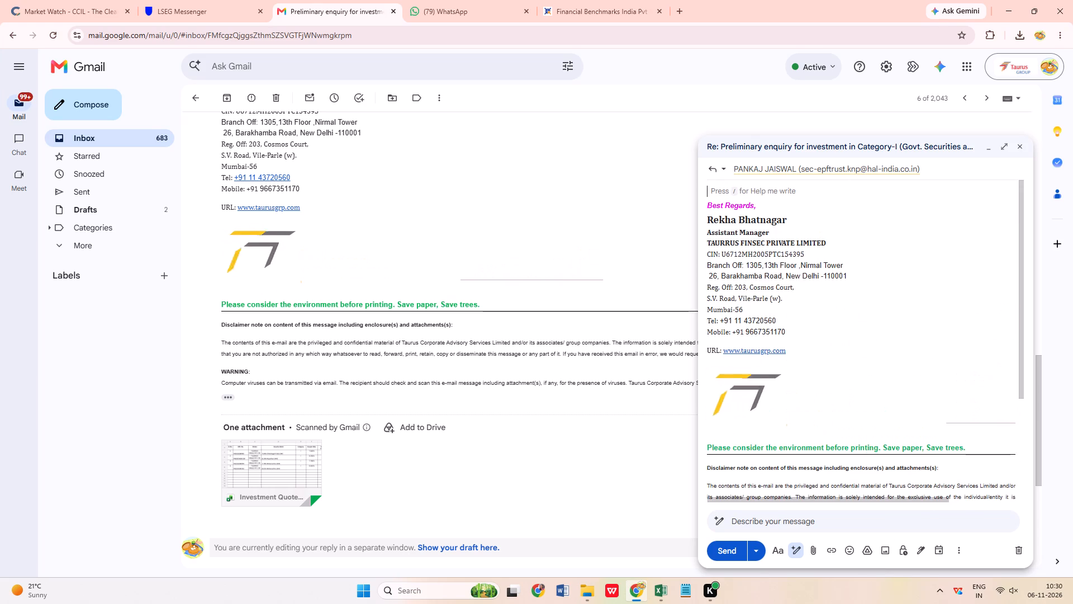
click(723, 167)
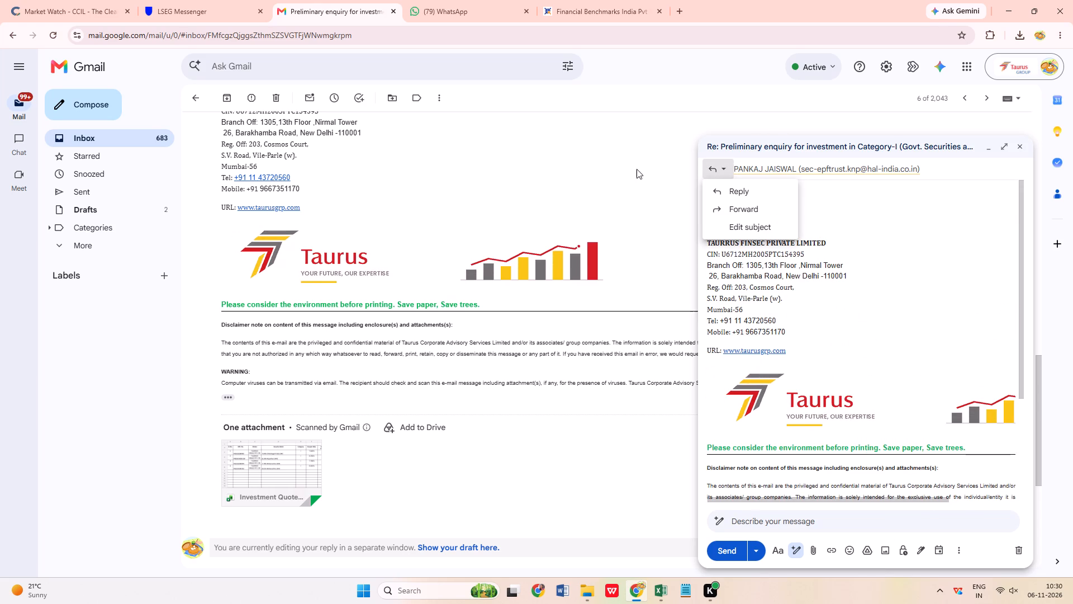
click(1019, 145)
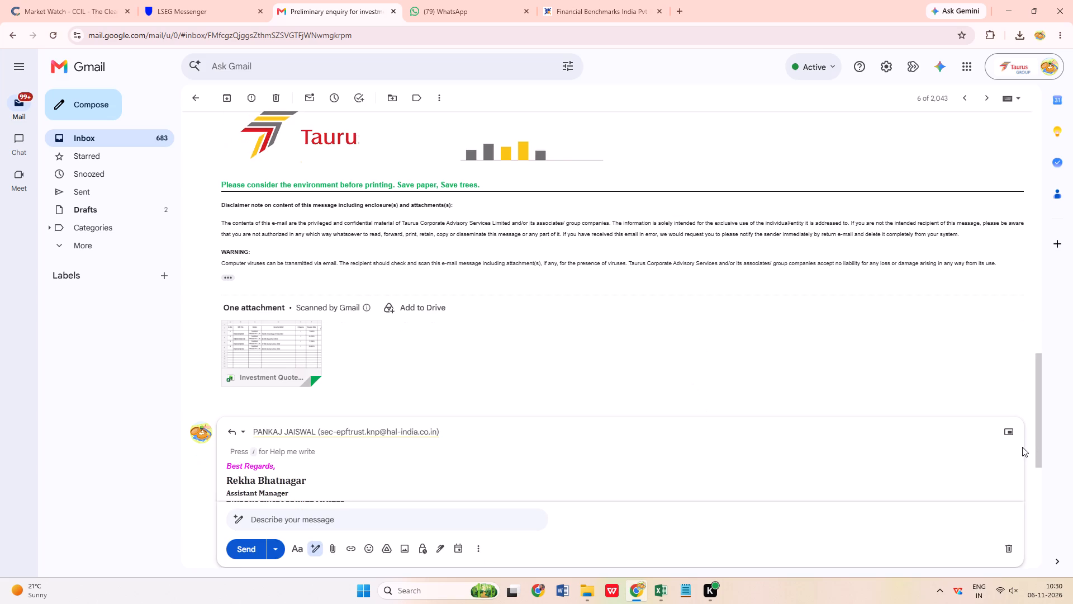
scroll(619, 399, down, 3)
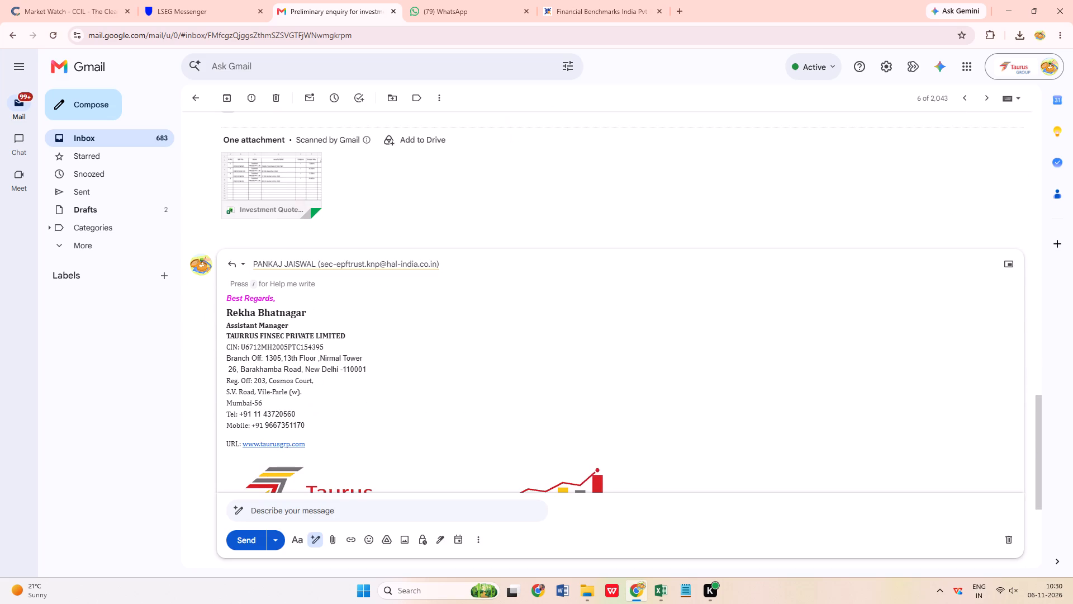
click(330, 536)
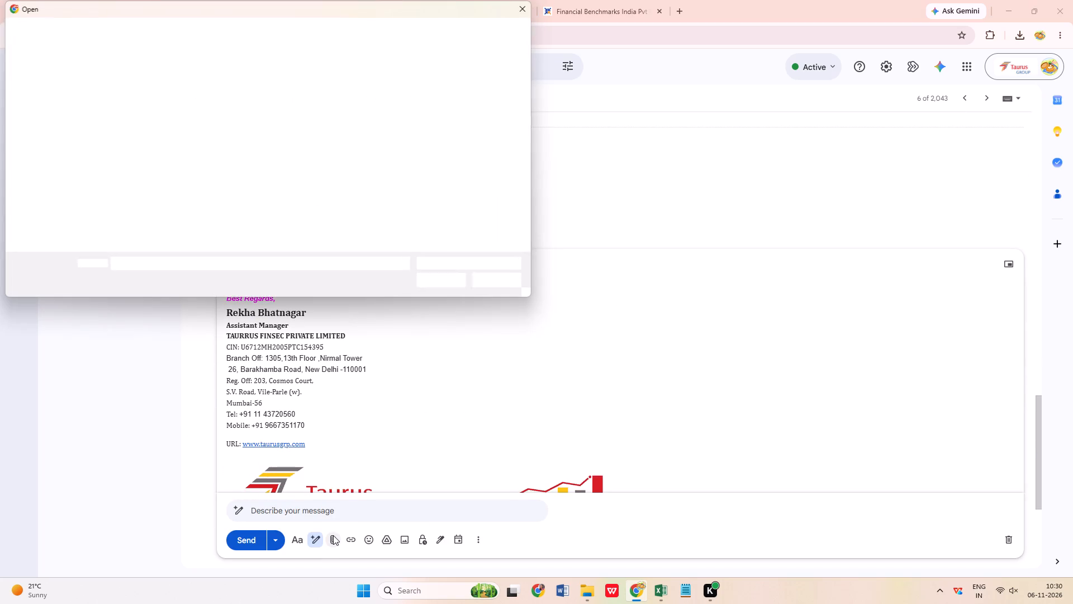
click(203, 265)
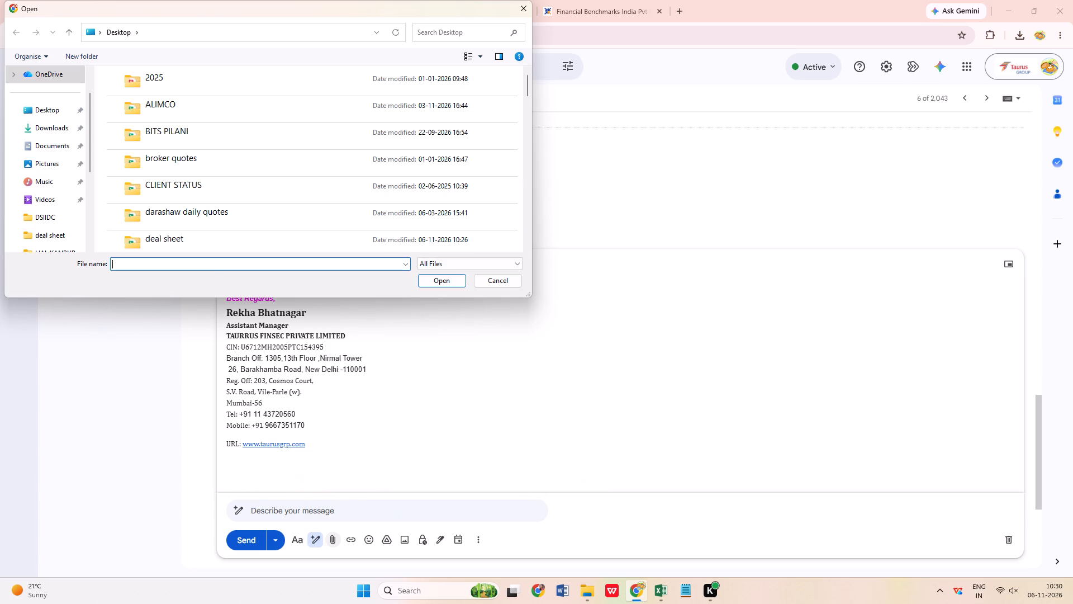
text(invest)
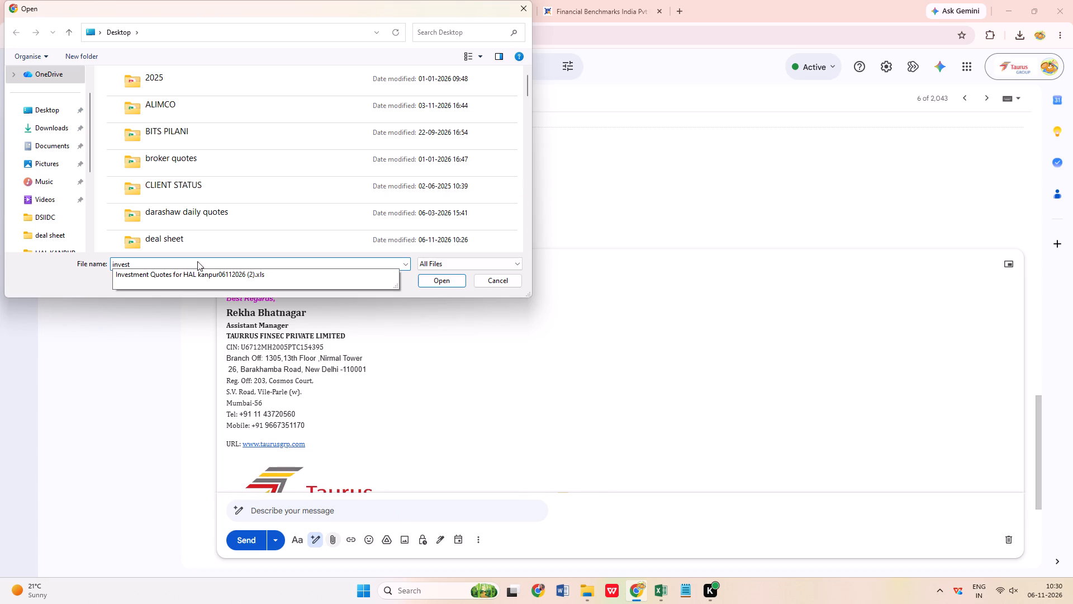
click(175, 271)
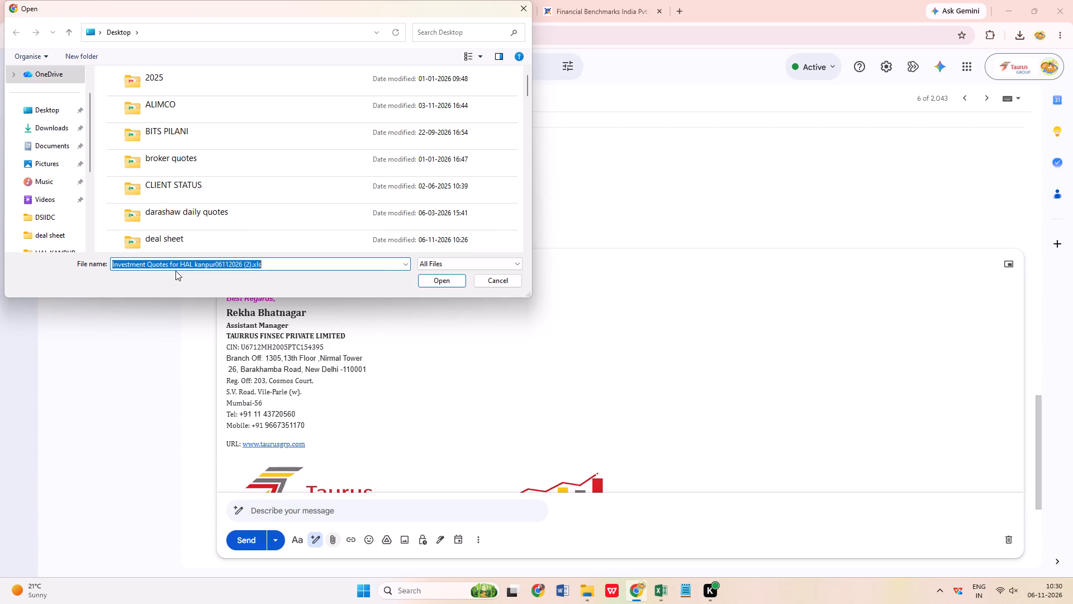